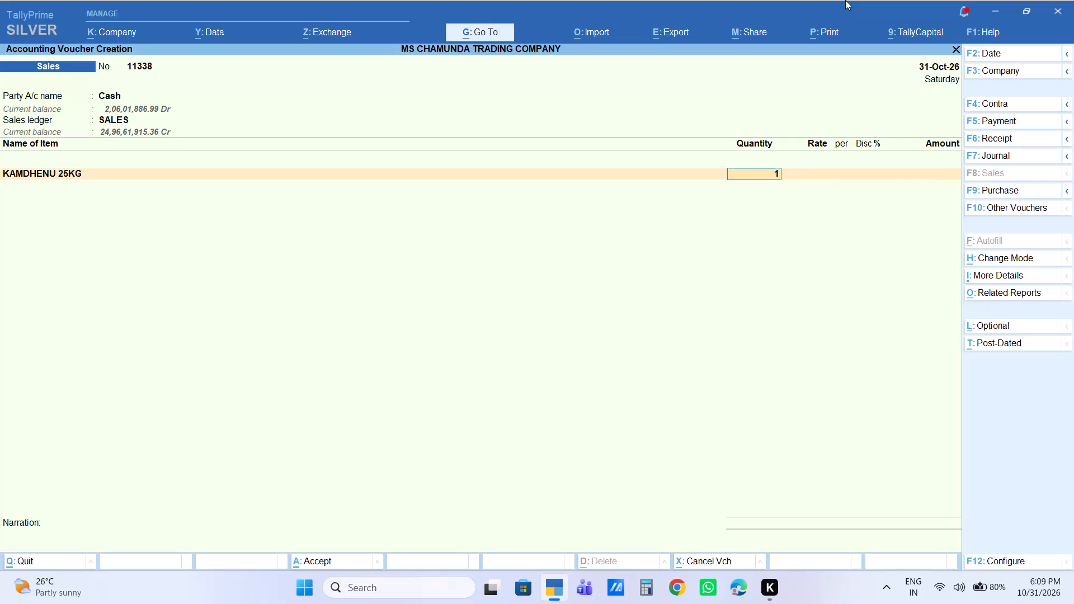
Complete the KAMDHENU 25KG line with a quantity of 1 bag and an amount of 850.
key("Return")
key("Return")
key("Return")
key("Return")
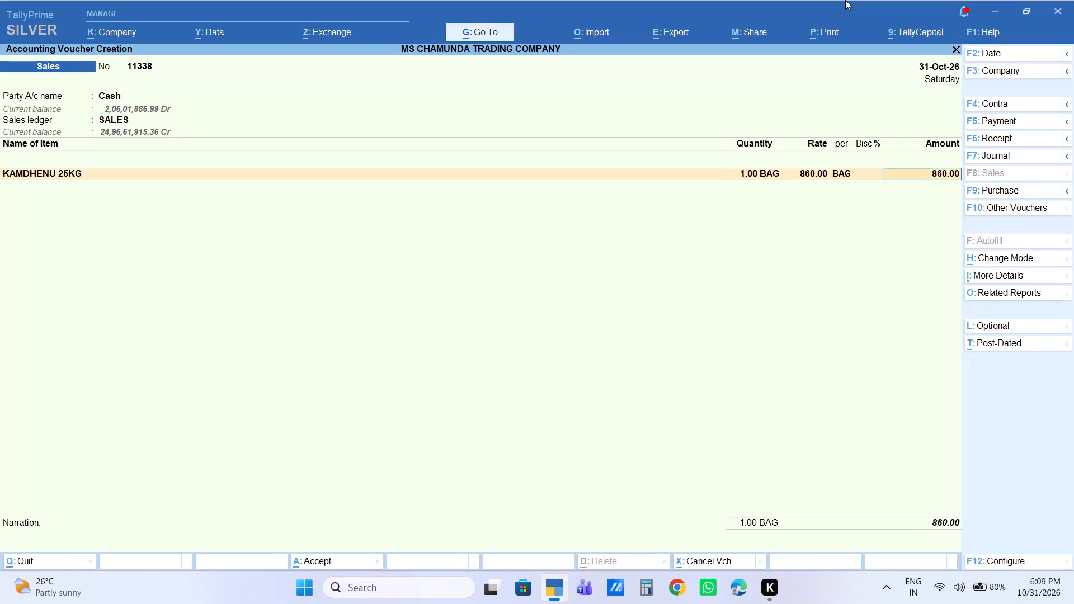
type("850")
key("Return")
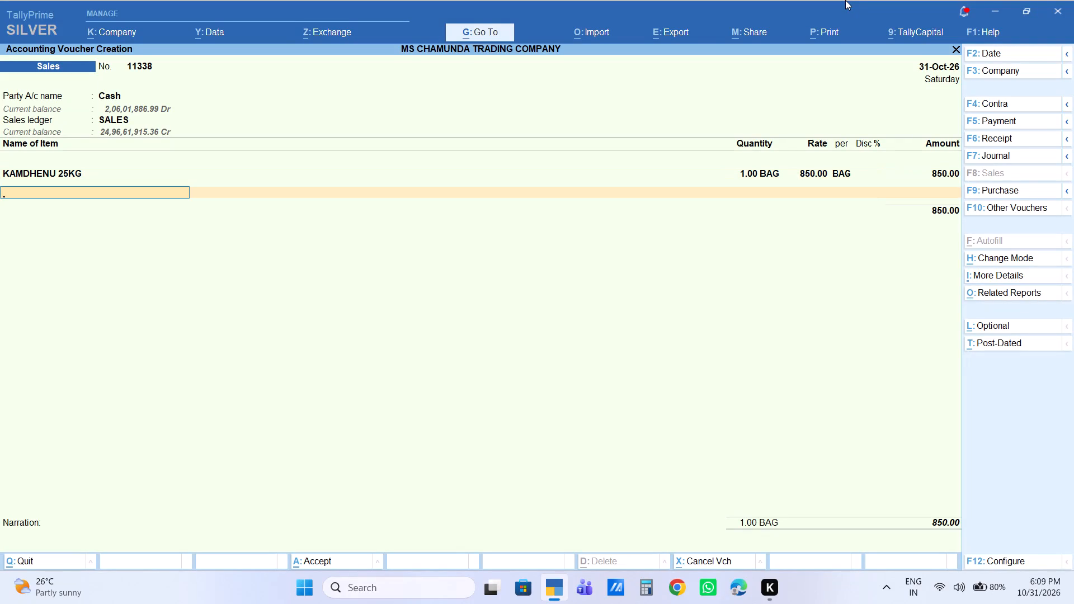
Add the stock item Chokar to the sales voucher with 1 bag at the rate of 1,025.
type("chokar")
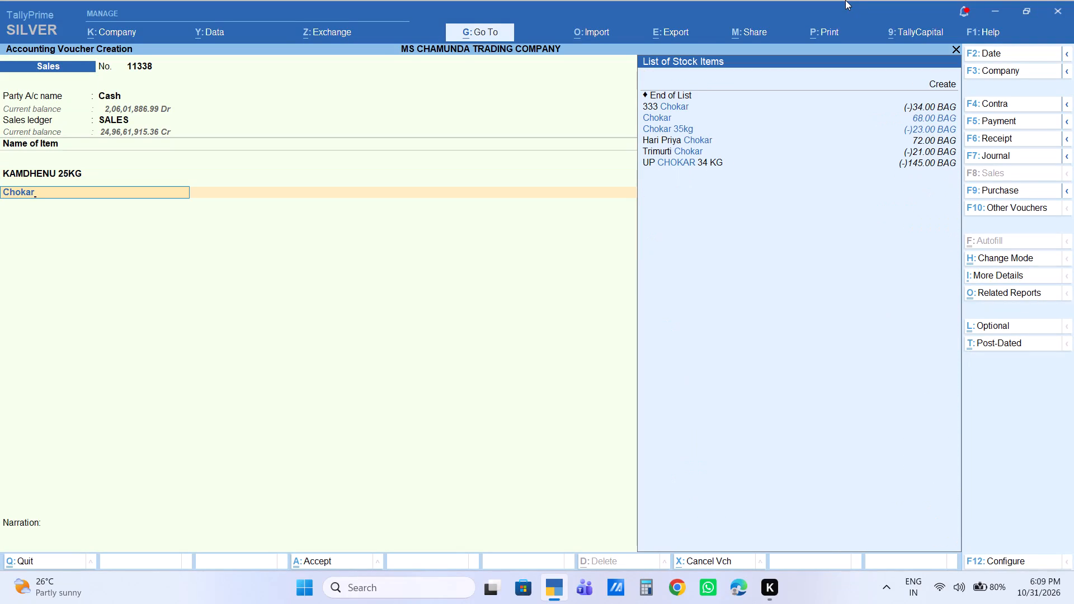
key("Down")
key("Return")
key("1")
key("Return")
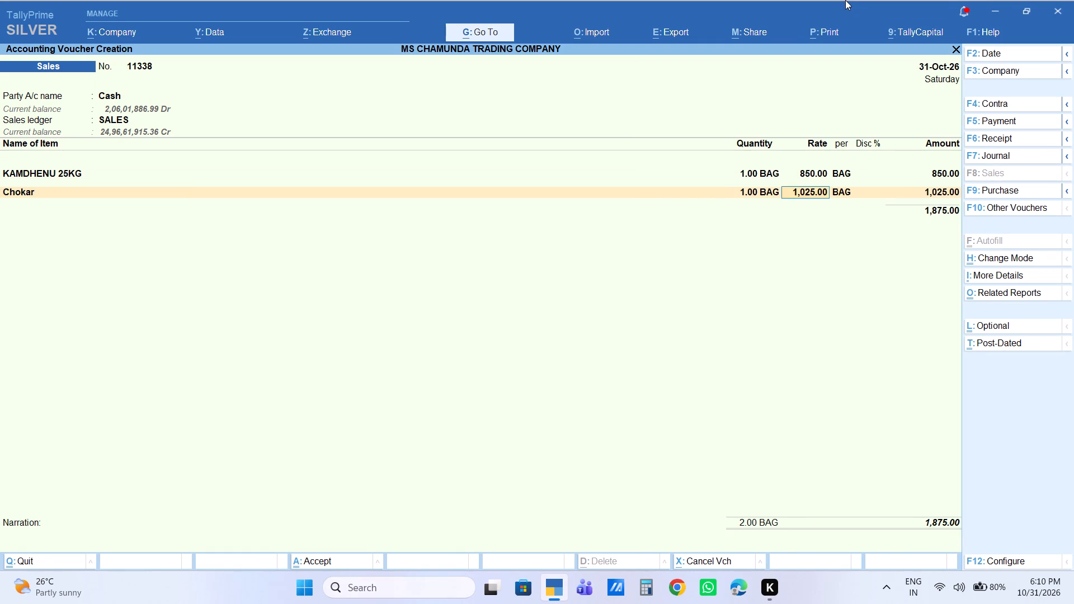
key("Return")
key("Return")
key("Return")
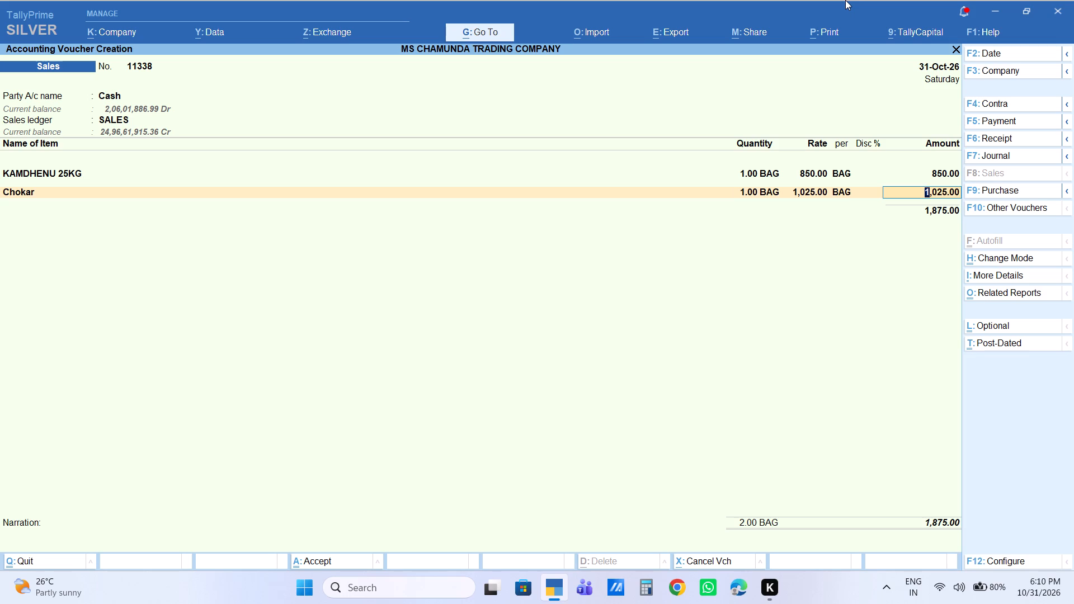
key("Return")
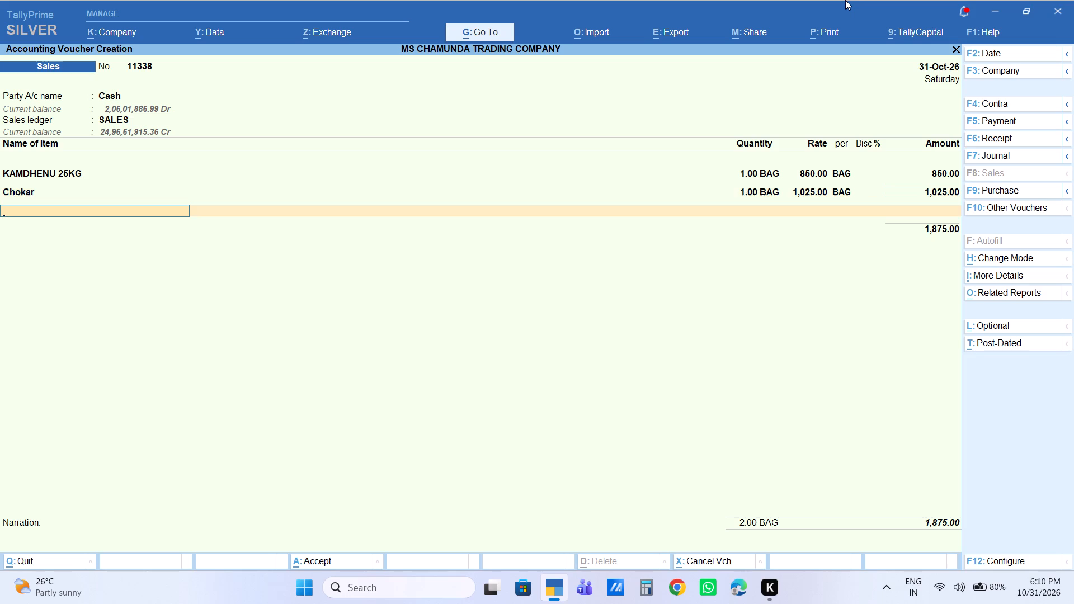
End the item list, add a Labour Charge of 5, and save the sales voucher.
key("Return")
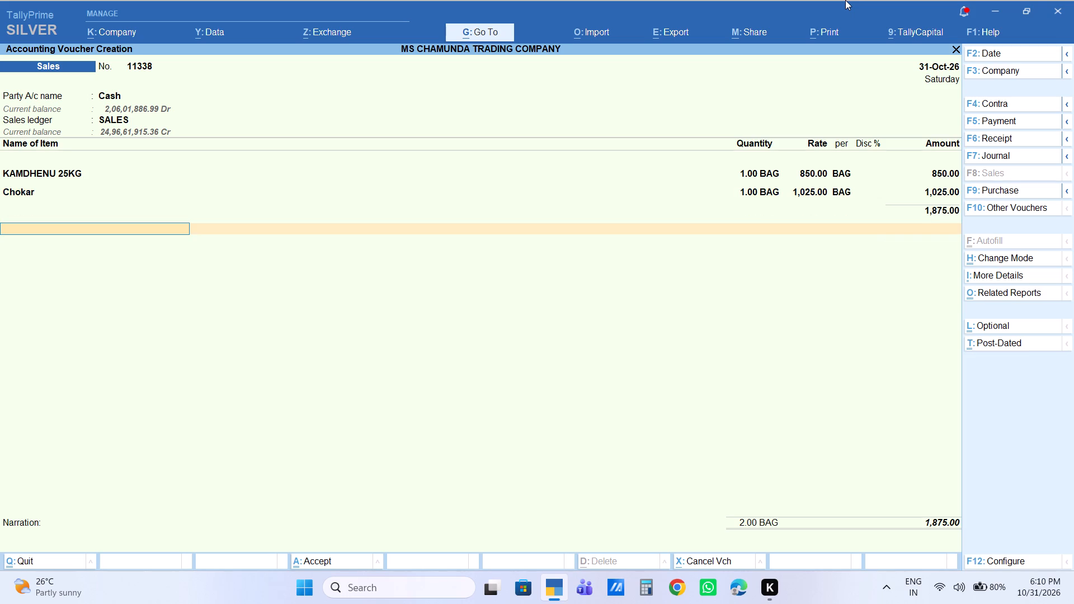
type("la")
key("Return")
key("Return")
key("5")
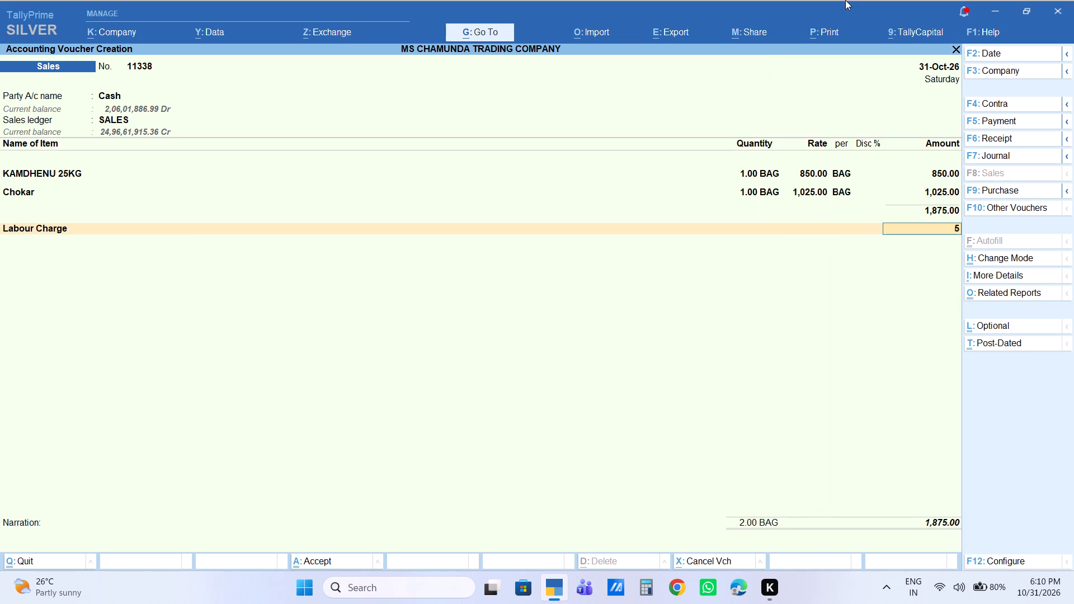
key("Return")
key("Return")
key("Return")
key("Return")
key("Return")
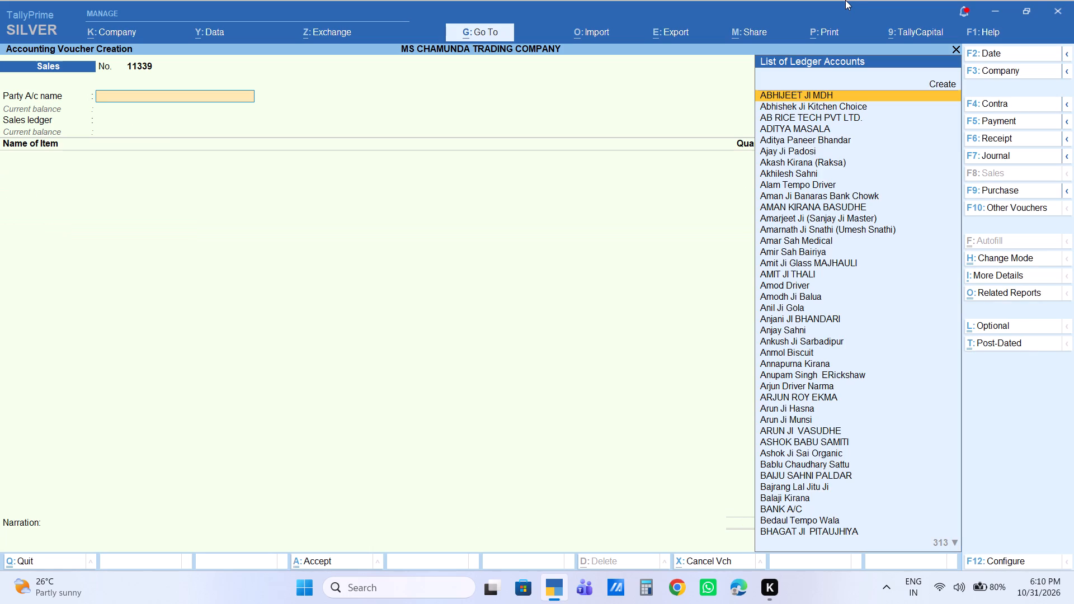
Set the new sales voucher's party account to Cash and its sales ledger to SALES.
type("cas")
key("Return")
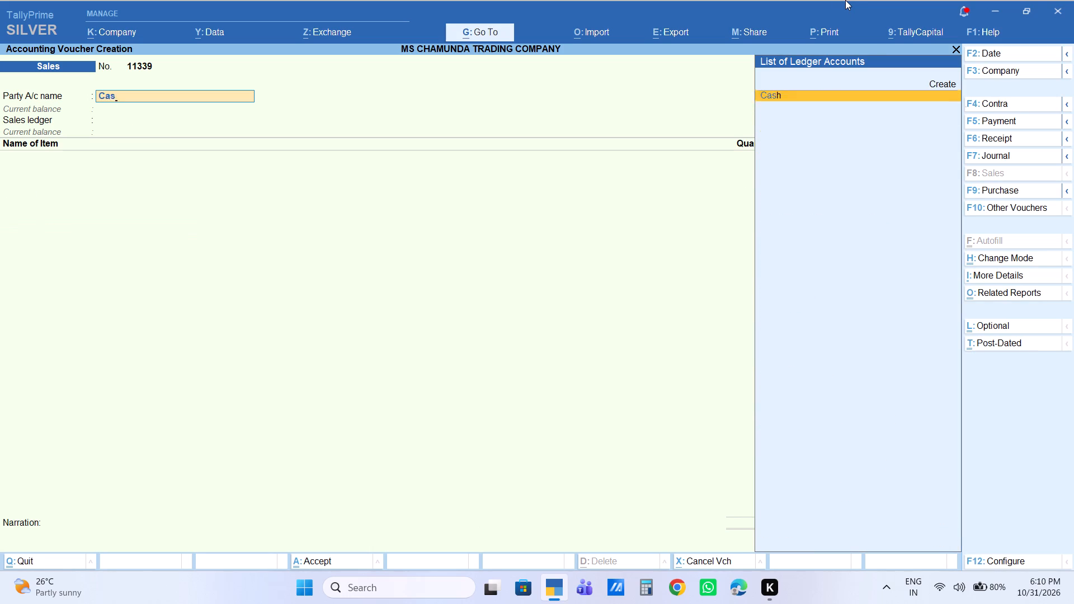
key("Return")
key("Return")
key("Return")
key("Return")
key("Return")
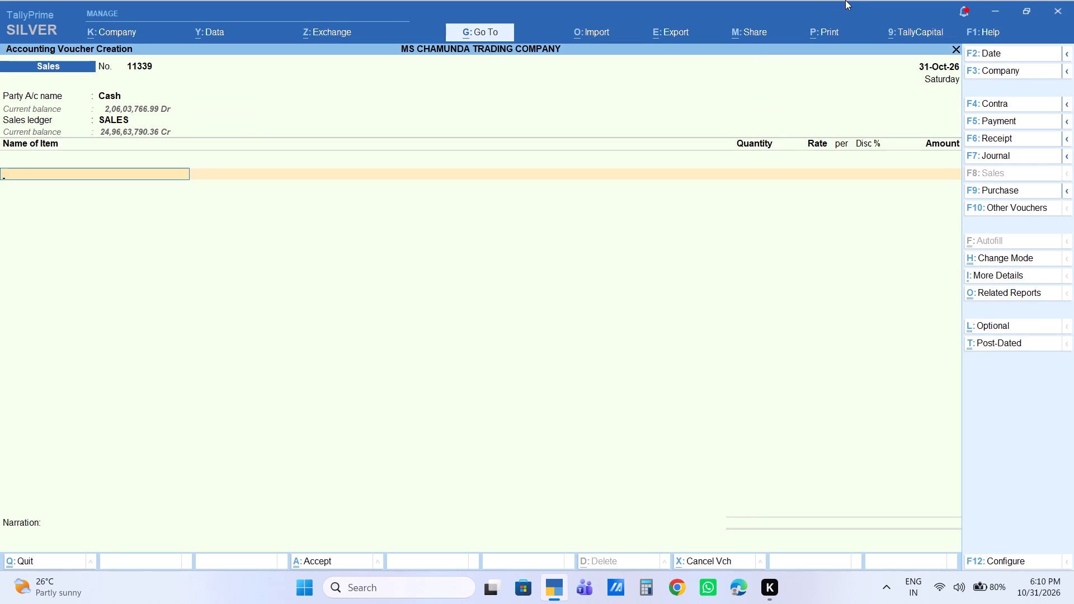
Add the stock item Sahnai Tina with a quantity of 1 and an amount of 2,160.
type("sa")
type("hnai")
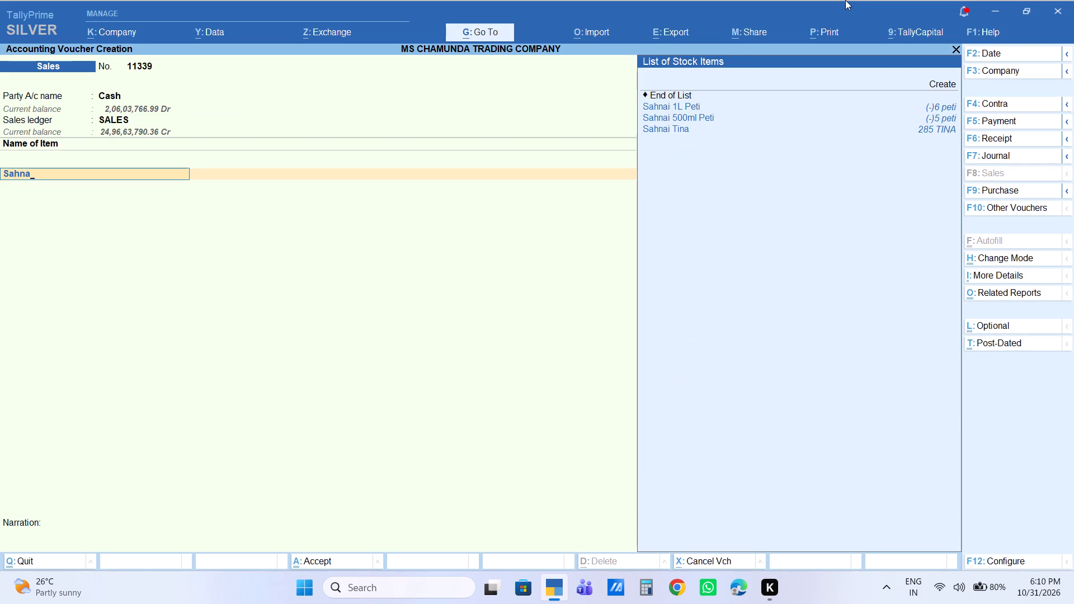
key("Down")
key("Down")
key("Down")
key("Return")
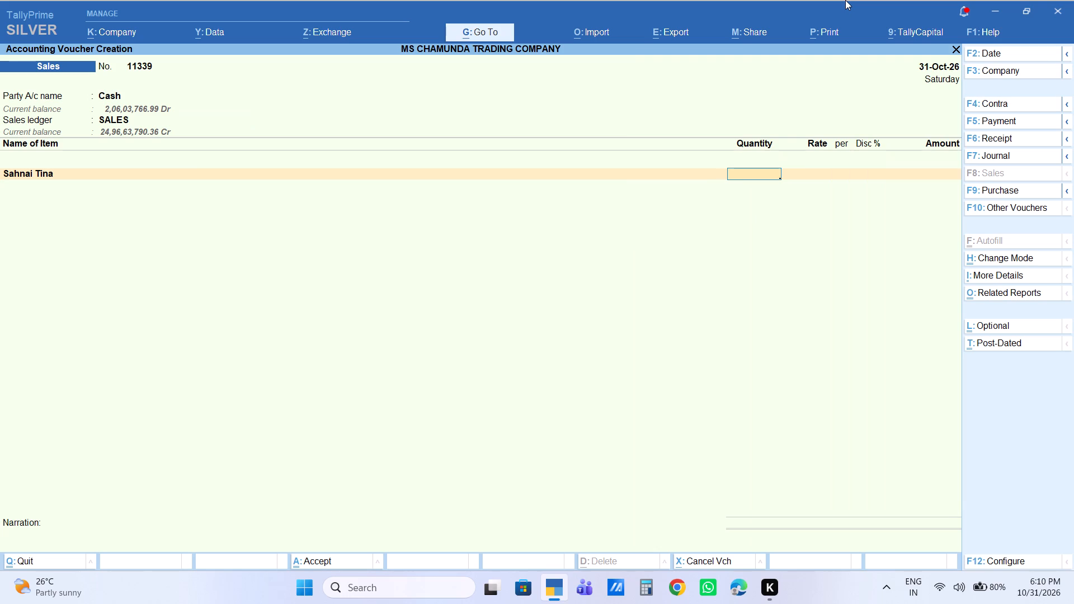
key("1")
key("Return")
key("Return")
key("Return")
key("Return")
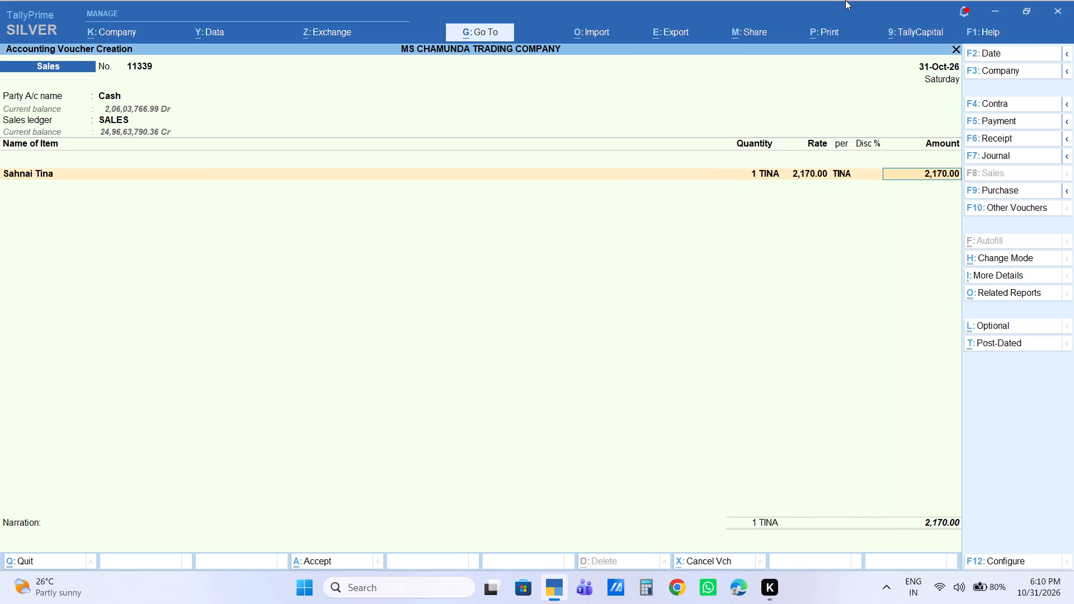
type("2156")
key("BackSpace")
key("BackSpace")
type("60")
key("Return")
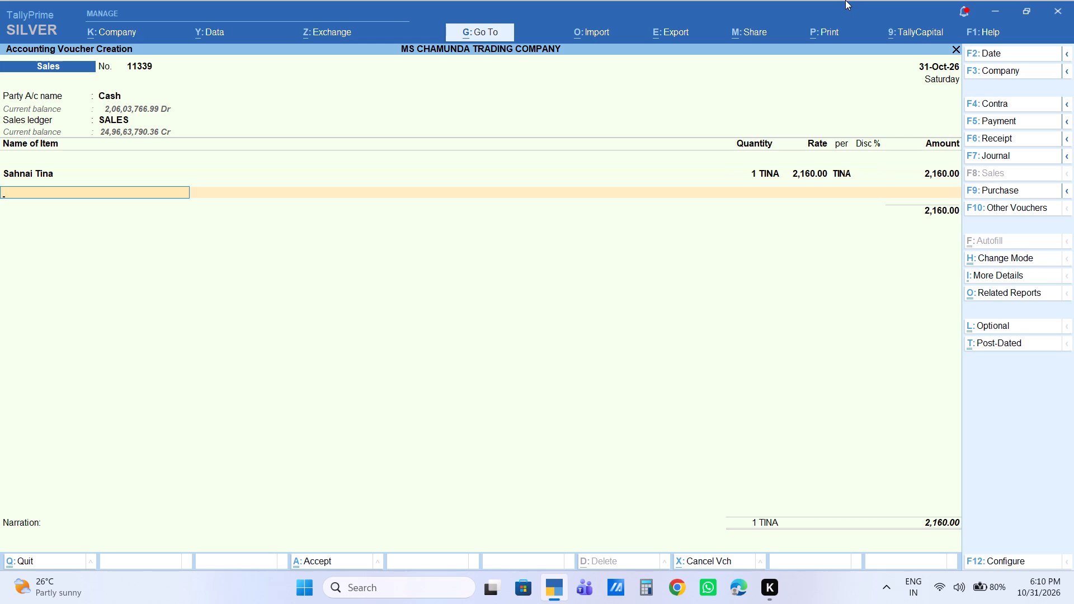
Add the stock item CHINI SF 50kg with 1 bag at the rate of 3,100.
type("sf")
key("Return")
key("1")
key("Return")
key("Return")
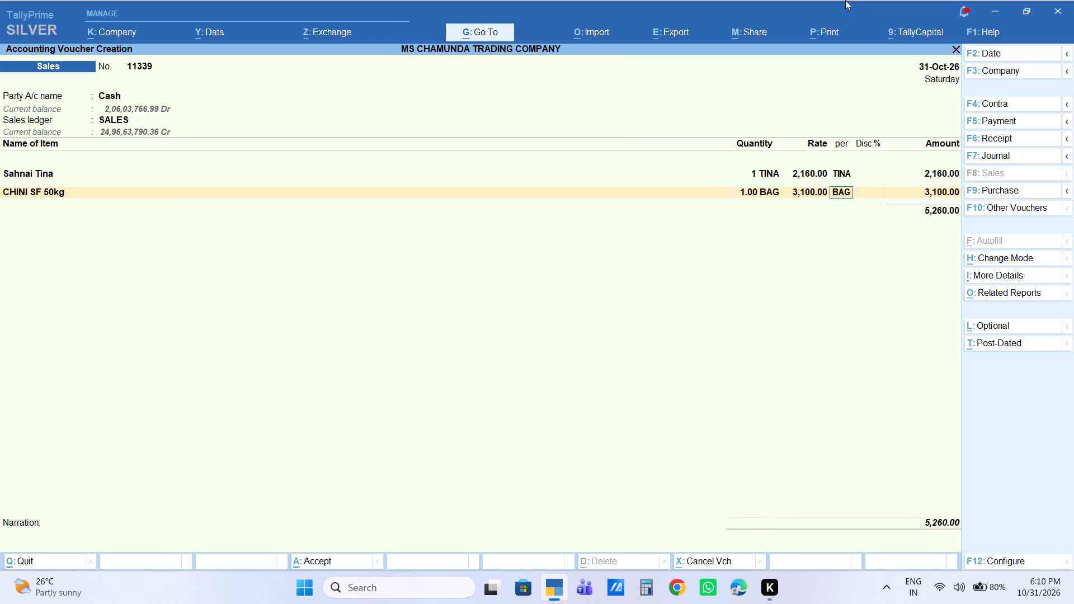
key("Return")
key("Return")
key("Return")
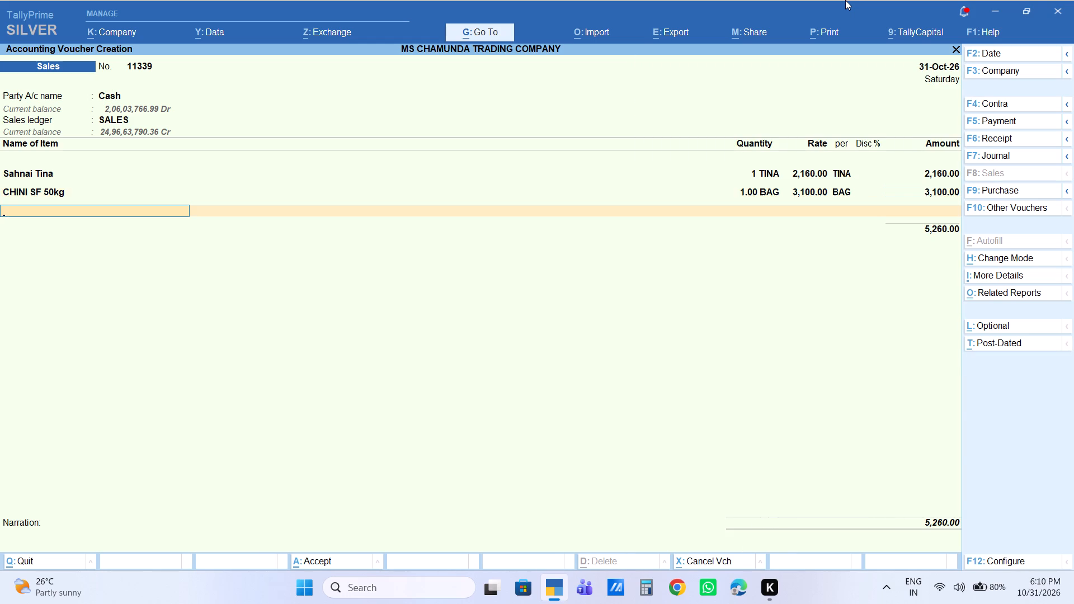
Add the stock item Chura Indrason 26kg with 1 bag and an amount of 1,092.
type("chura i")
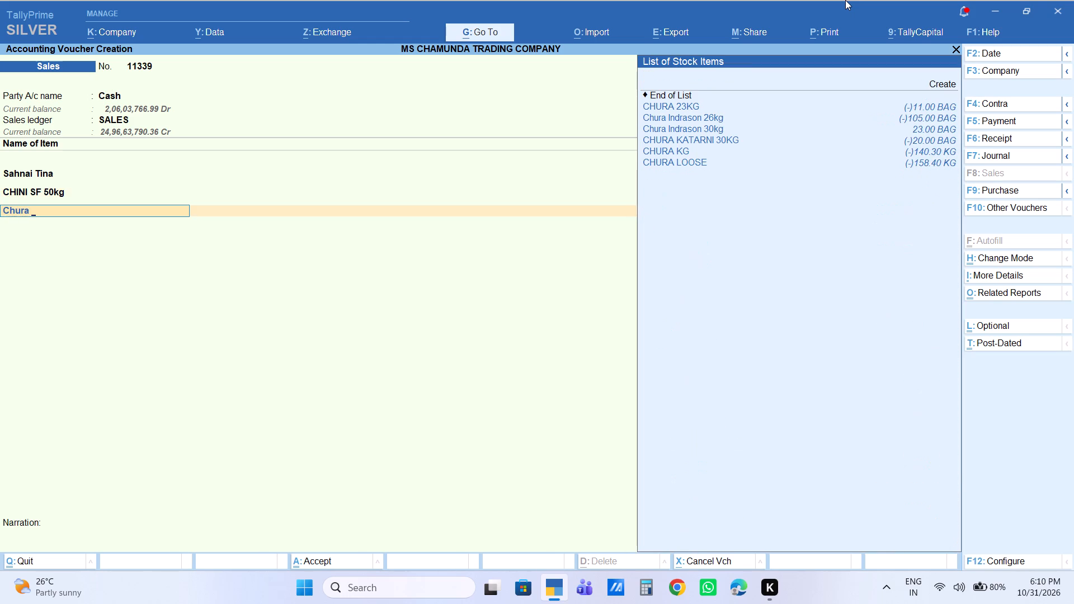
key("Down")
key("Return")
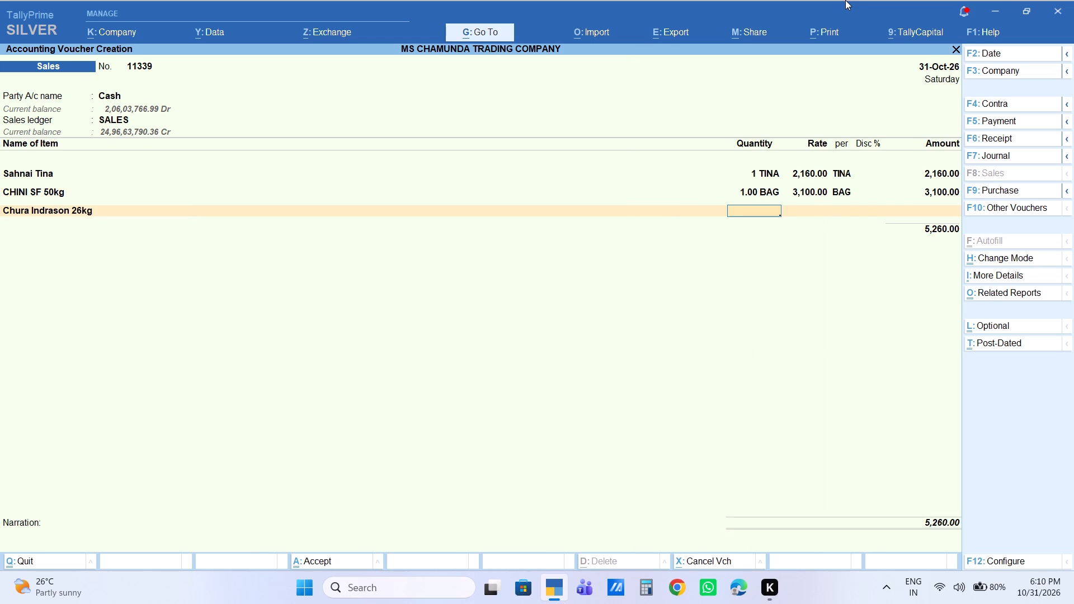
key("1")
key("Return")
key("Return")
key("Return")
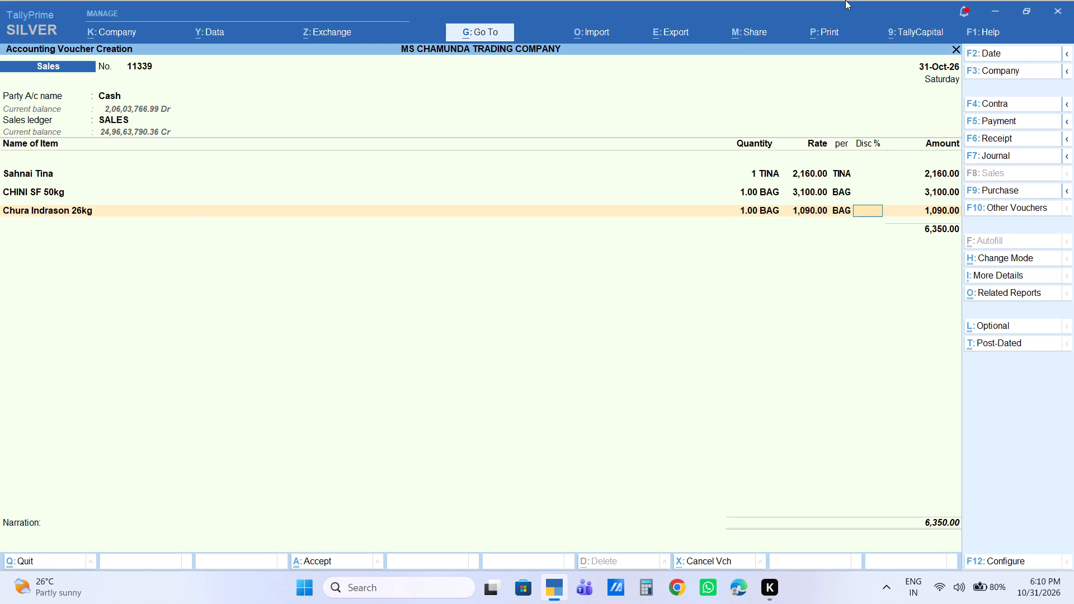
key("Return")
type("109")
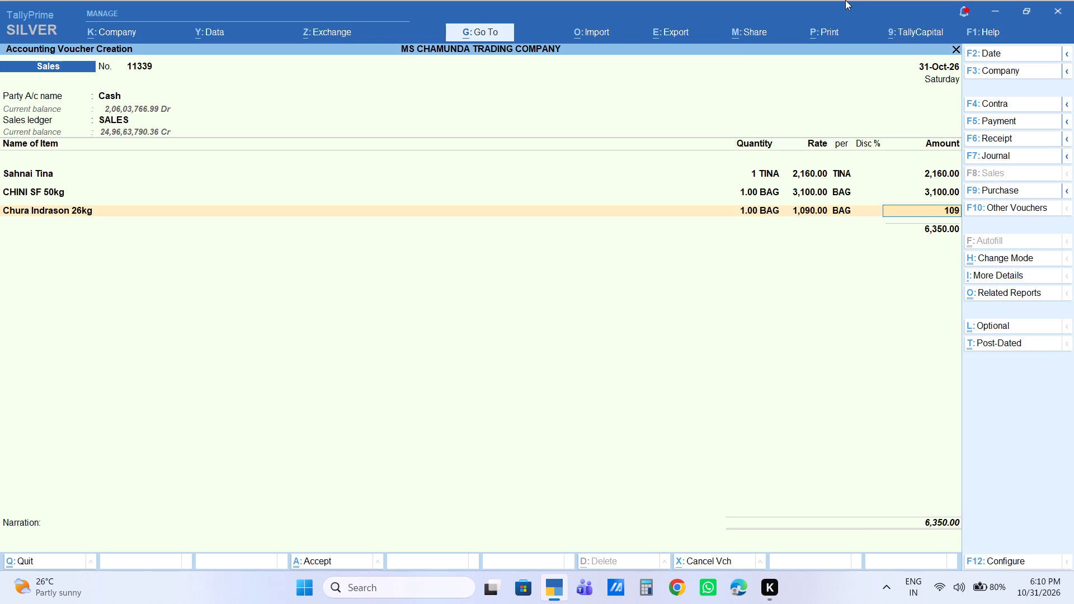
key("2")
key("Return")
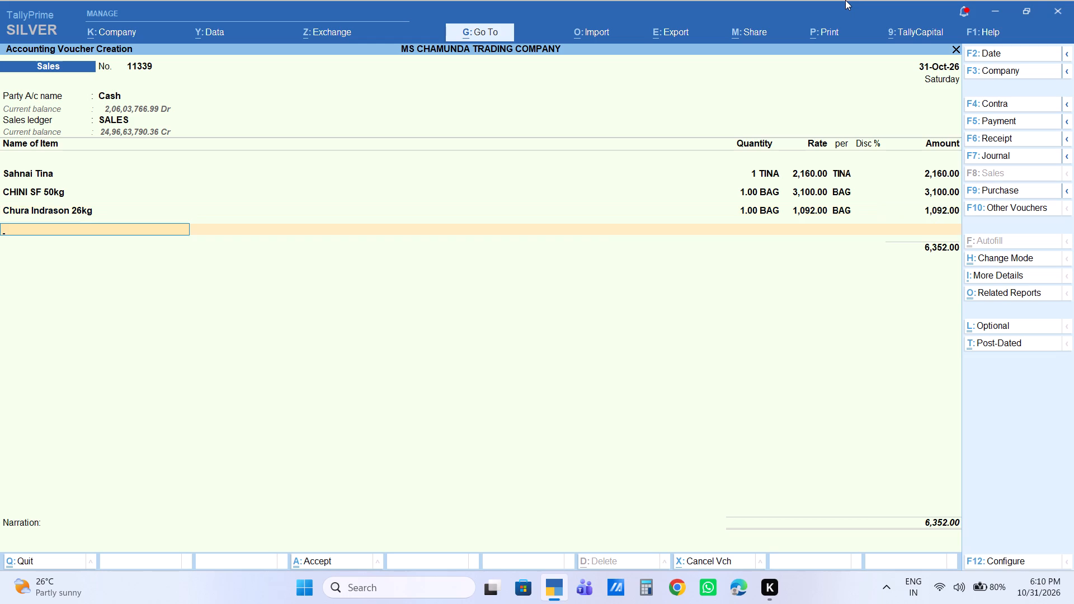
Add the stock item SALONI 500ML PETI with 1 peti at the rate of 3,450.
type("saloni")
type("50")
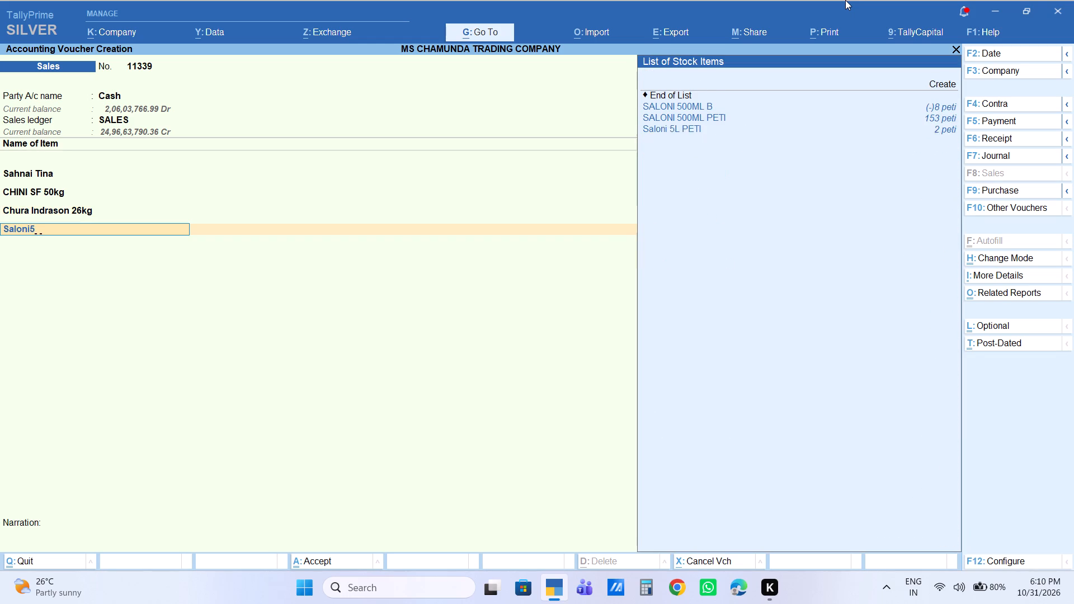
key("Down")
key("Down")
key("Return")
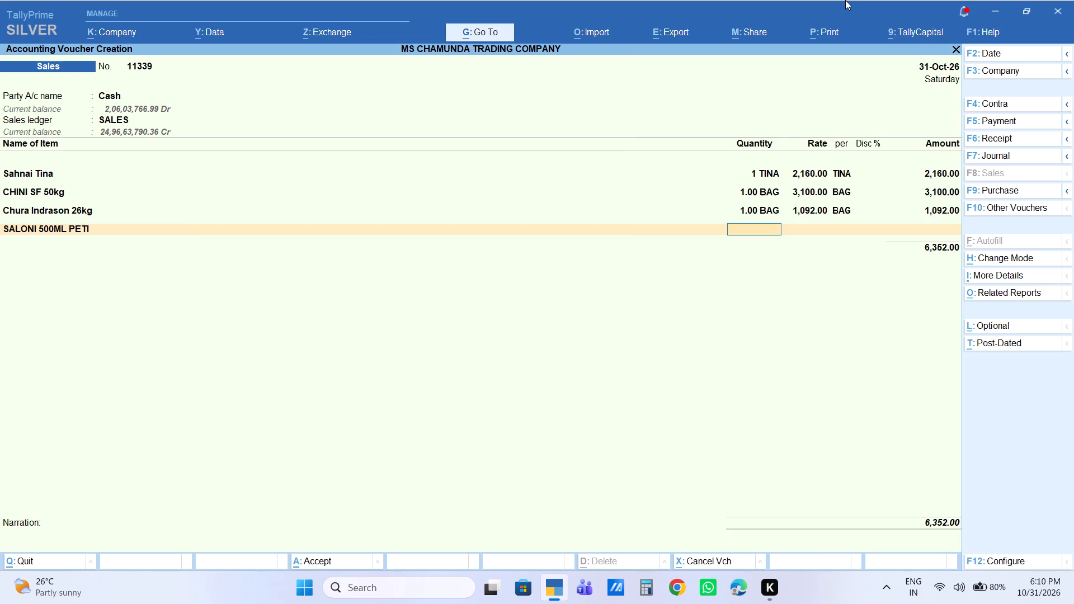
key("1")
key("Return")
key("Return")
key("Return")
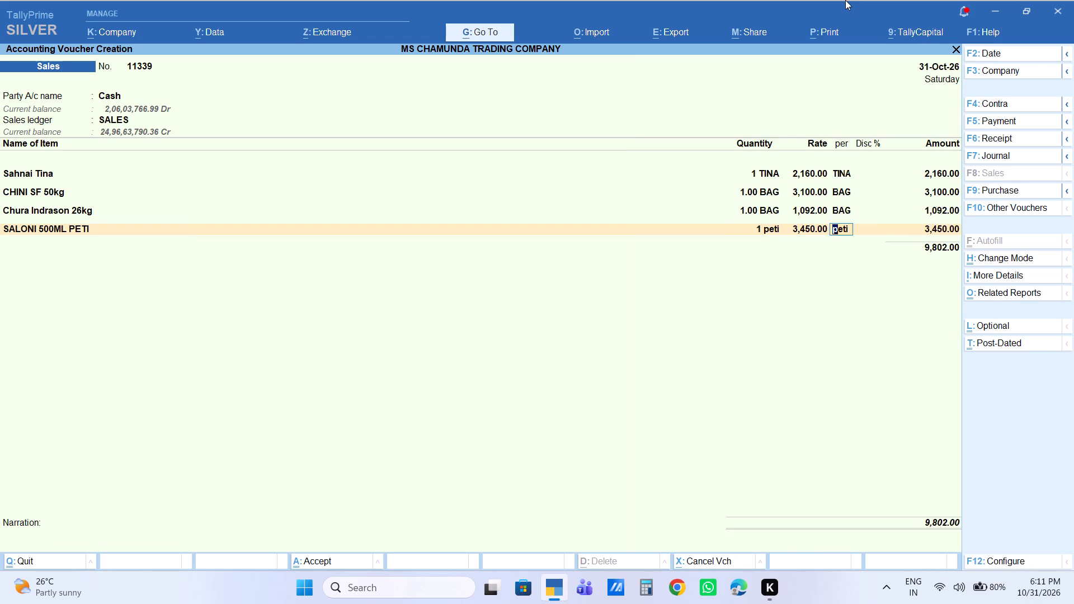
key("Return")
key("Return")
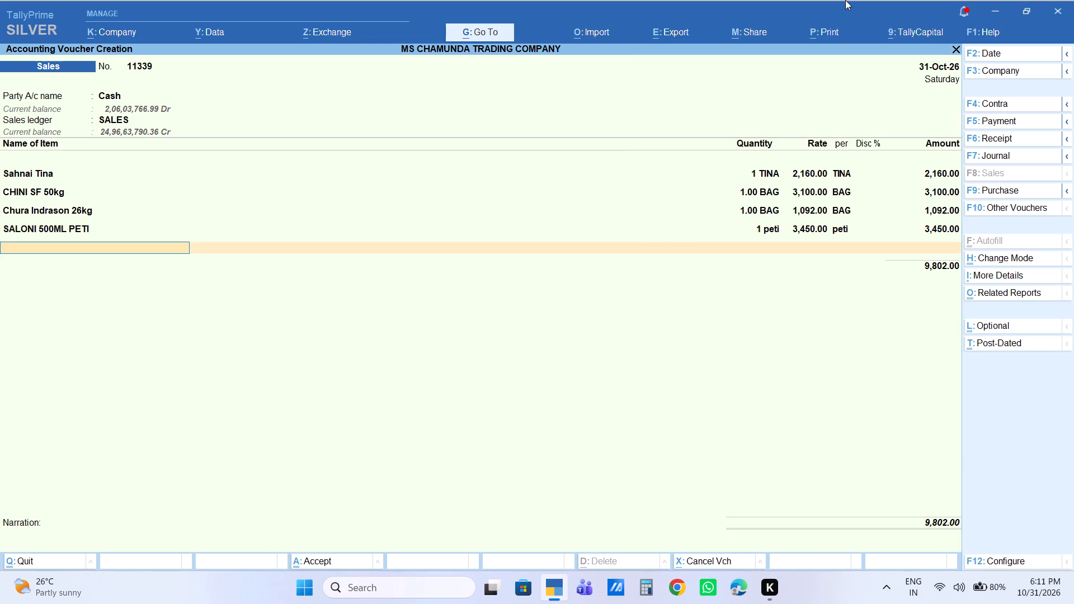
Add the stock item Dhaniya Gota Kg with a quantity of 40 kg and an amount of 7,400.
type("dhaniya")
key("Down")
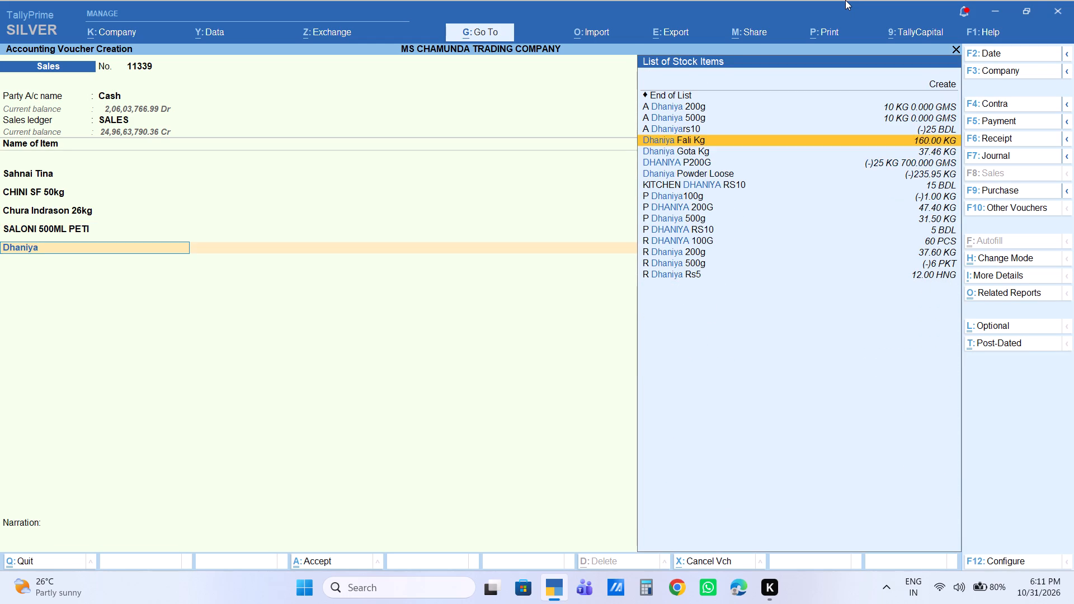
key("Down")
key("Down")
key("Down")
key("Up")
key("Down")
key("Down")
key("Up")
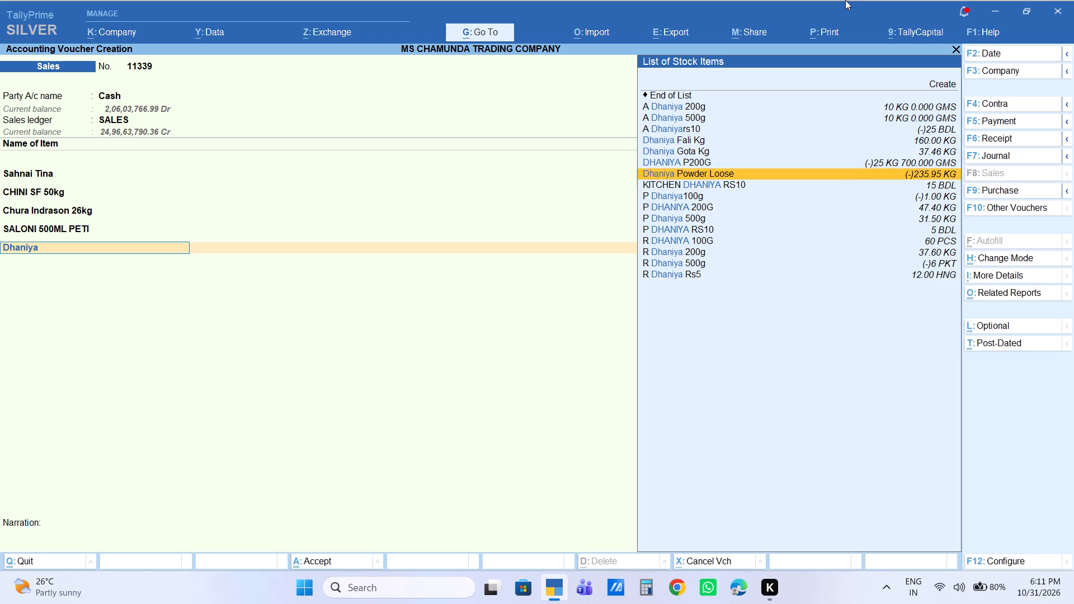
key("Up")
key("Up")
key("Return")
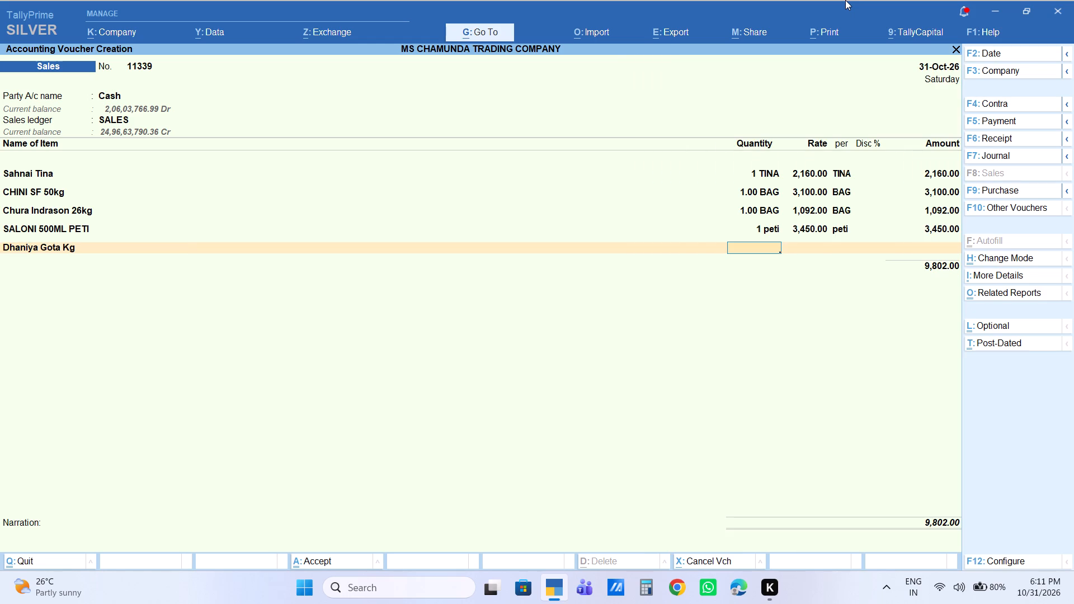
type("40")
key("Return")
key("Return")
key("Return")
key("Return")
type("7400")
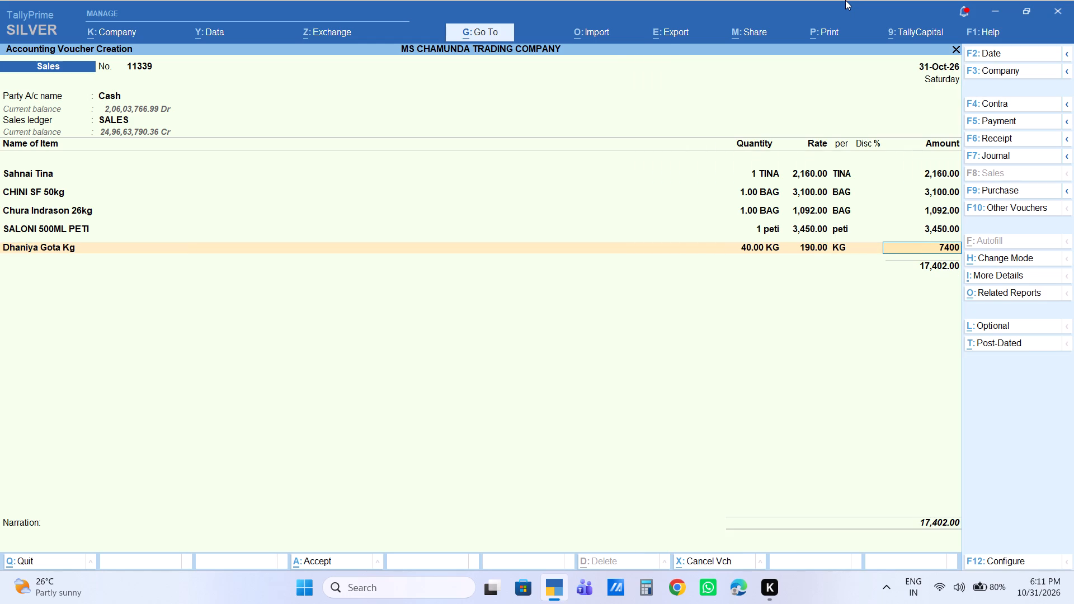
key("Return")
Complete the Dhaniya Gota Kg line and add the Labour Charge ledger with an amount of 20.
key("Return")
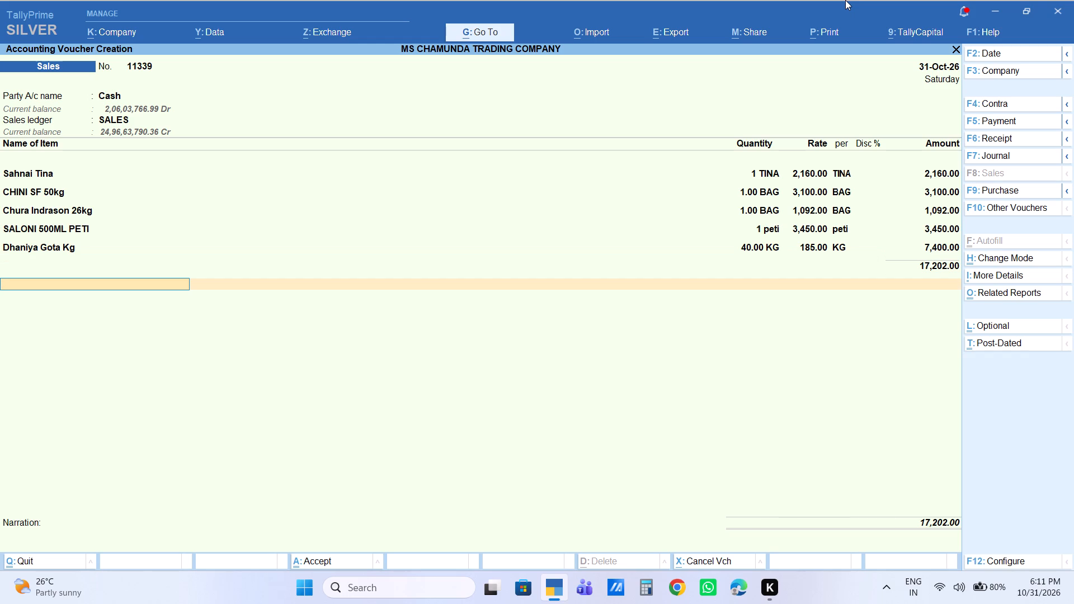
key("l")
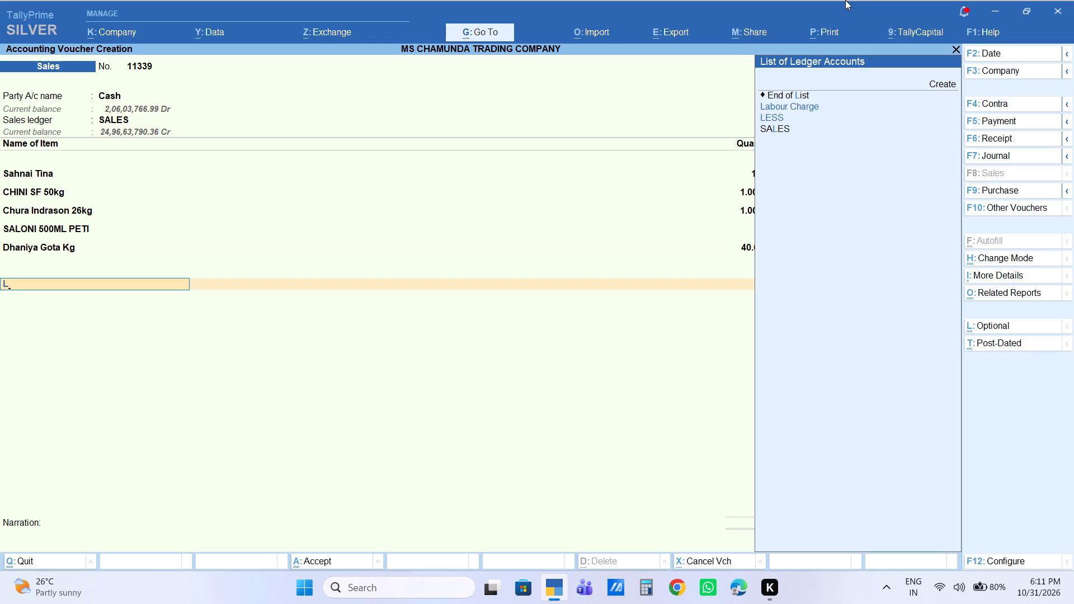
key("Down")
key("Return")
key("Return")
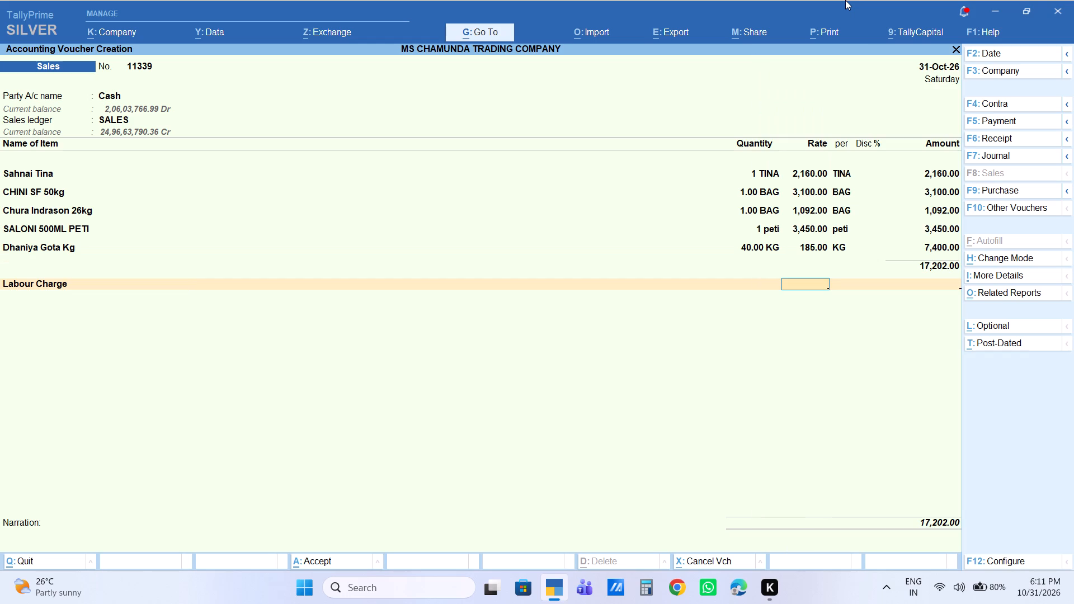
type("20")
key("Return")
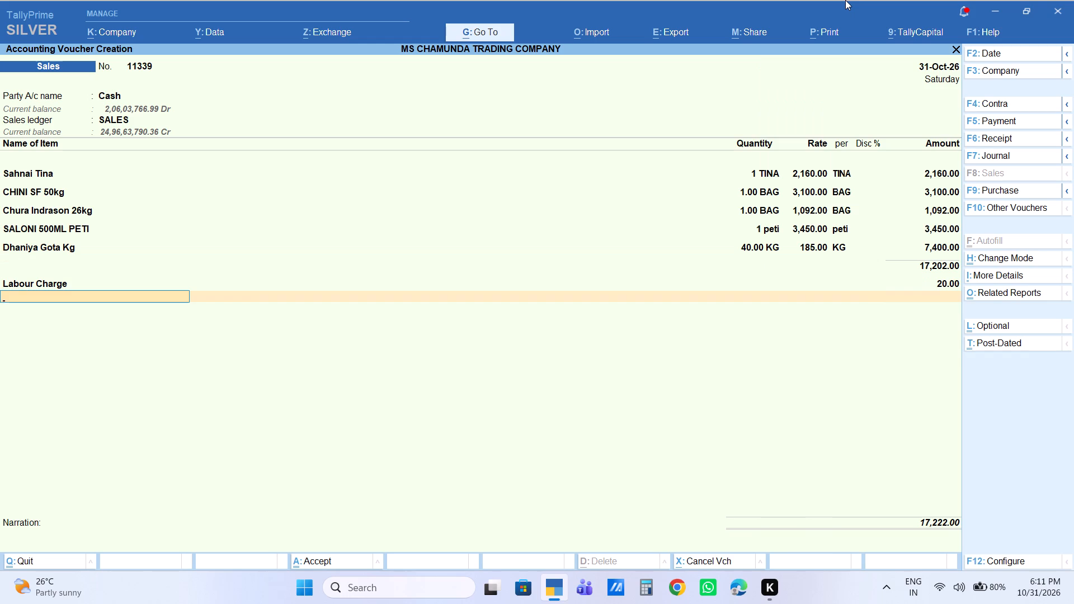
Finish the charges, leave the narration blank and save sales voucher 11339.
key("Return")
key("Return")
key("Return")
key("Return")
key("Return")
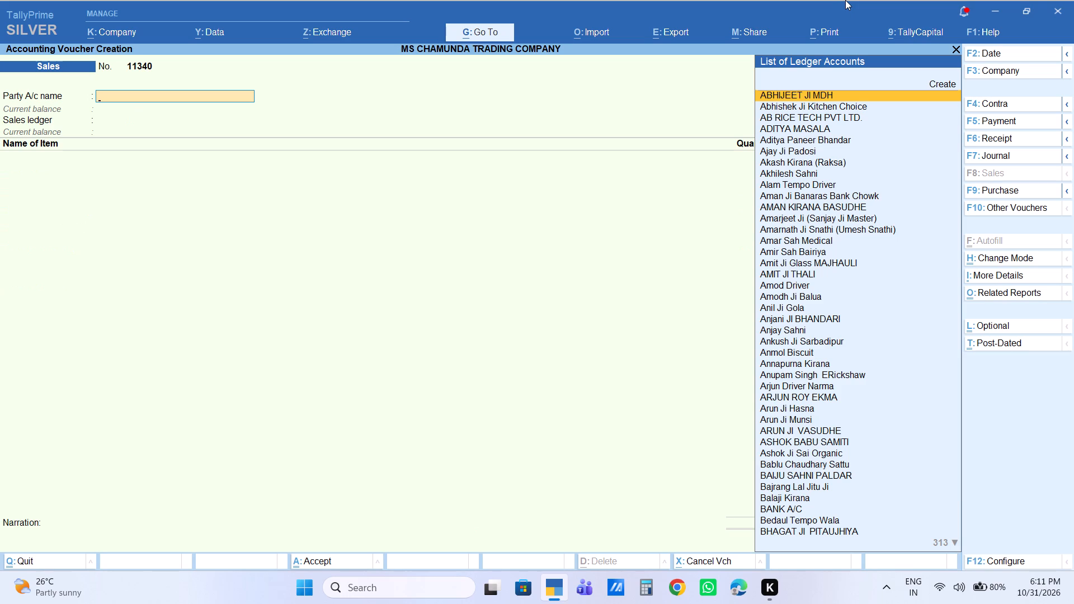
Start the next sales voucher with Cash as the party, keeping Bihar as the state and SALES as the sales ledger.
type("cas")
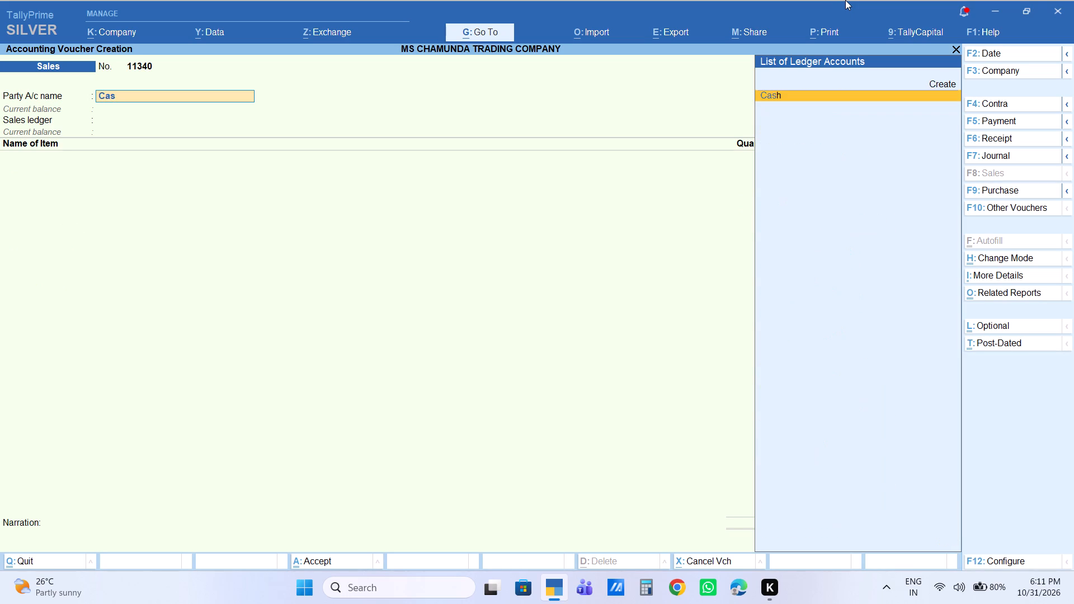
key("Return")
key("Return")
key("Return")
key("Return")
key("Return")
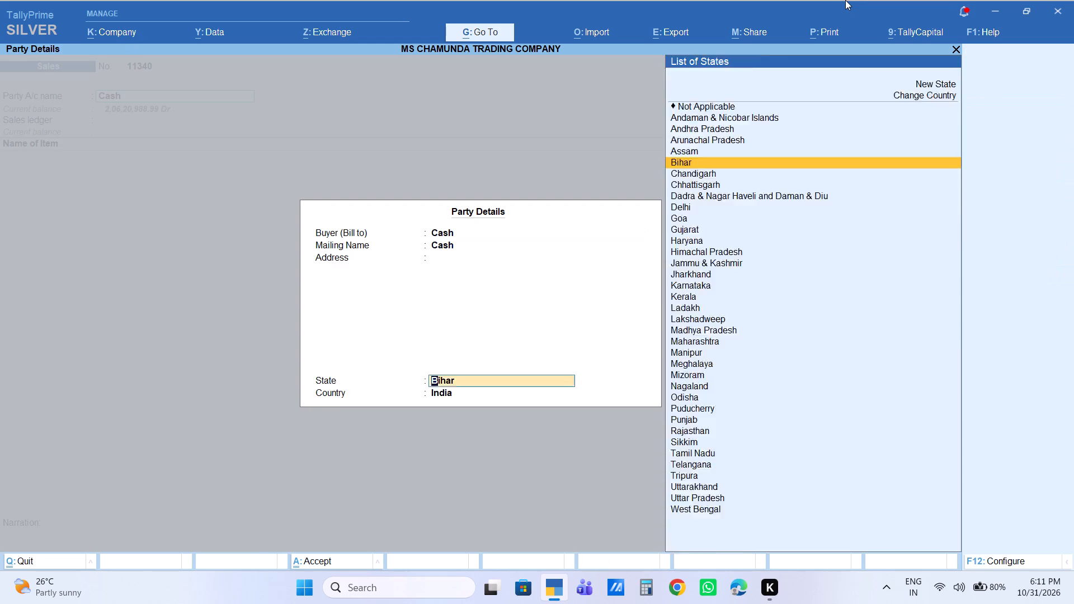
key("Return")
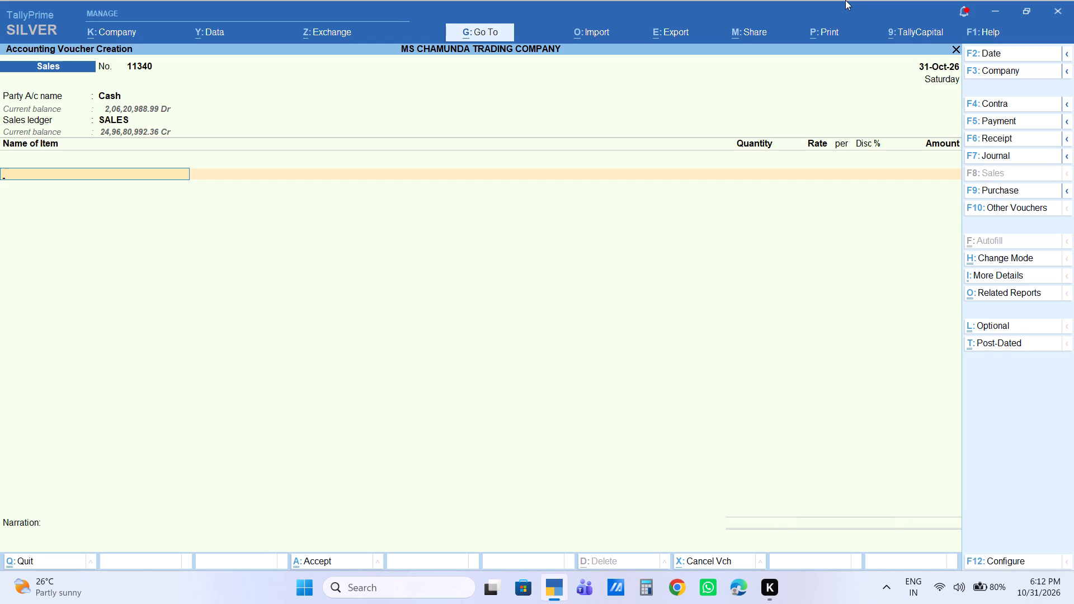
Add the stock item CHINI SF 50kg with 1 bag at the rate of 3,100.
type("sf")
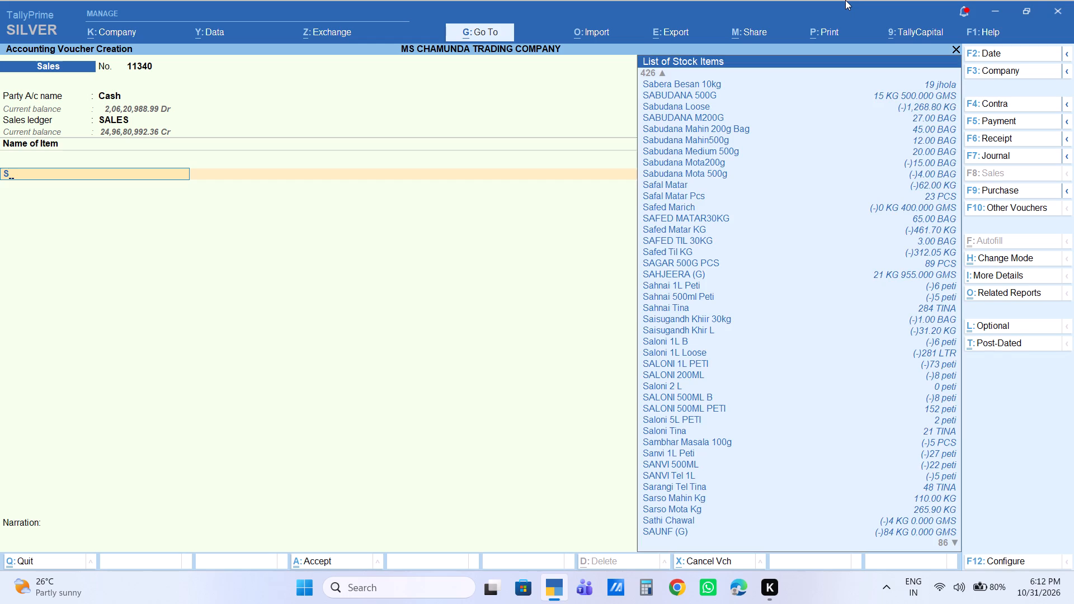
key("Return")
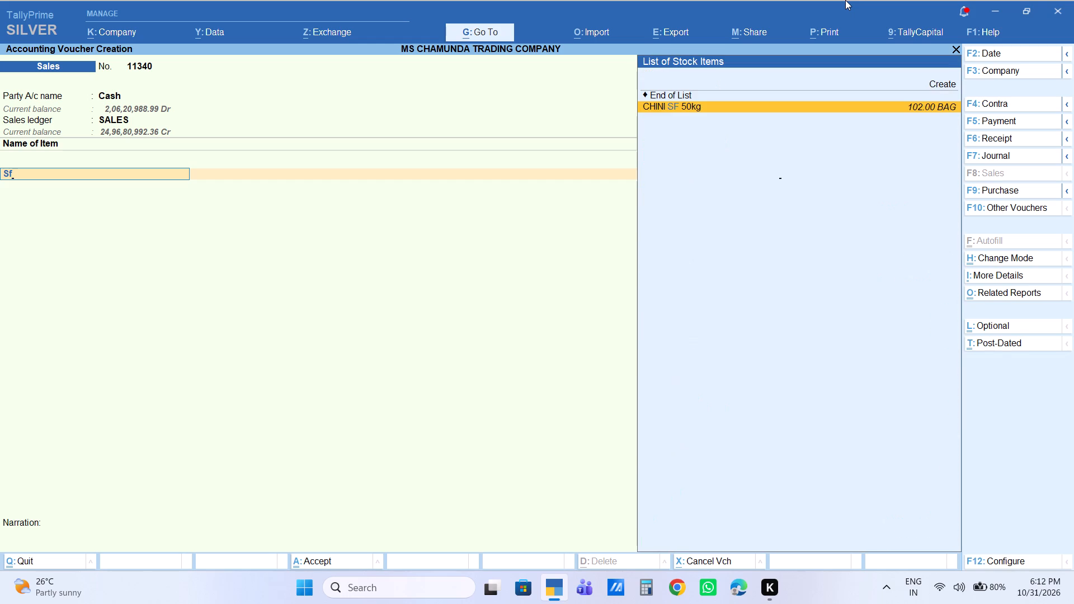
key("1")
key("Return")
key("Return")
key("Return")
key("Return")
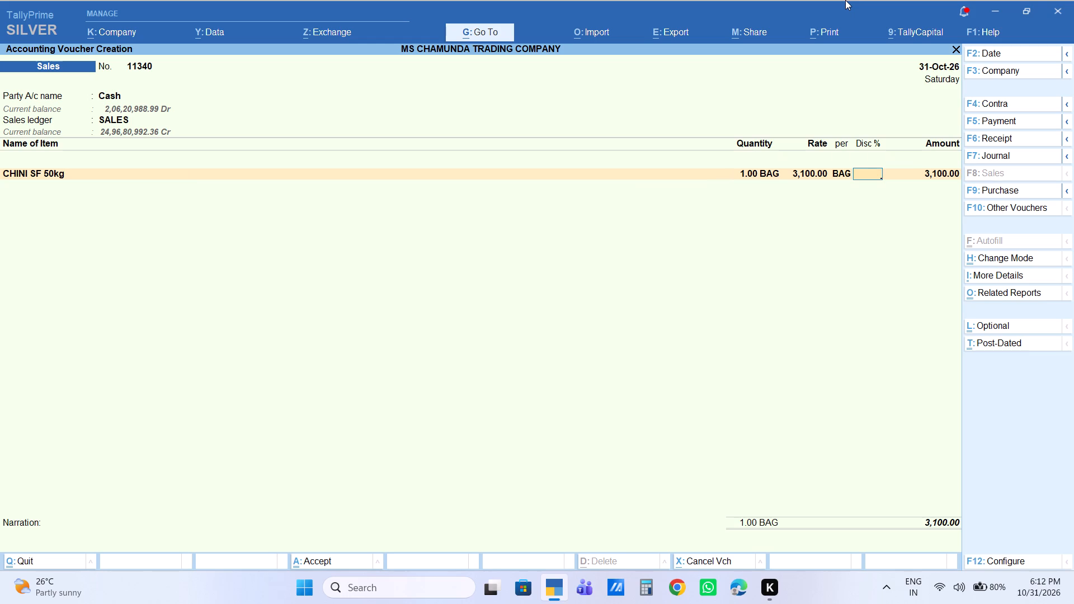
key("Return")
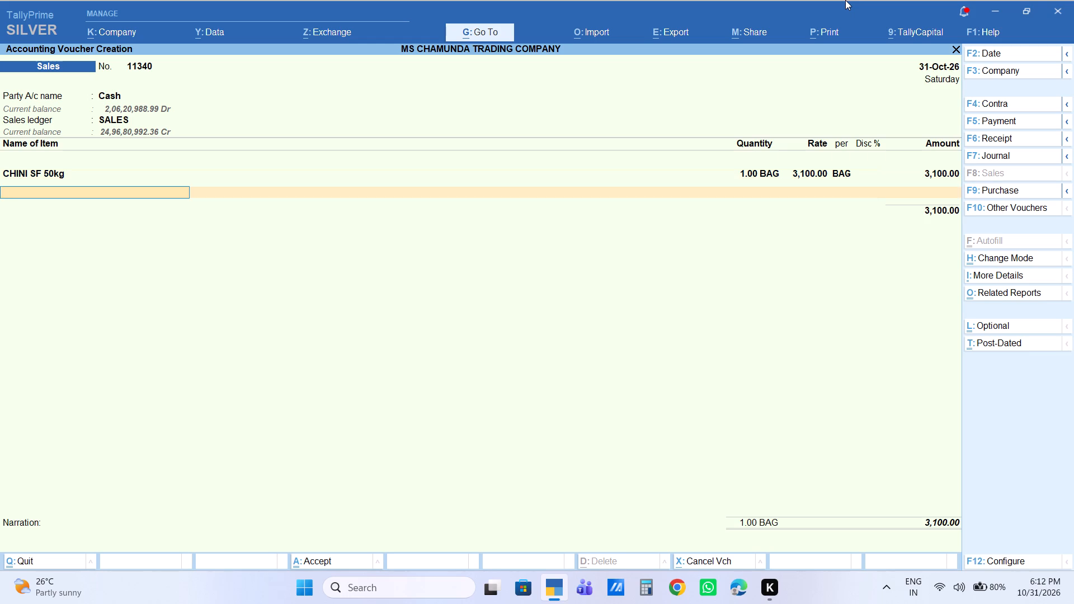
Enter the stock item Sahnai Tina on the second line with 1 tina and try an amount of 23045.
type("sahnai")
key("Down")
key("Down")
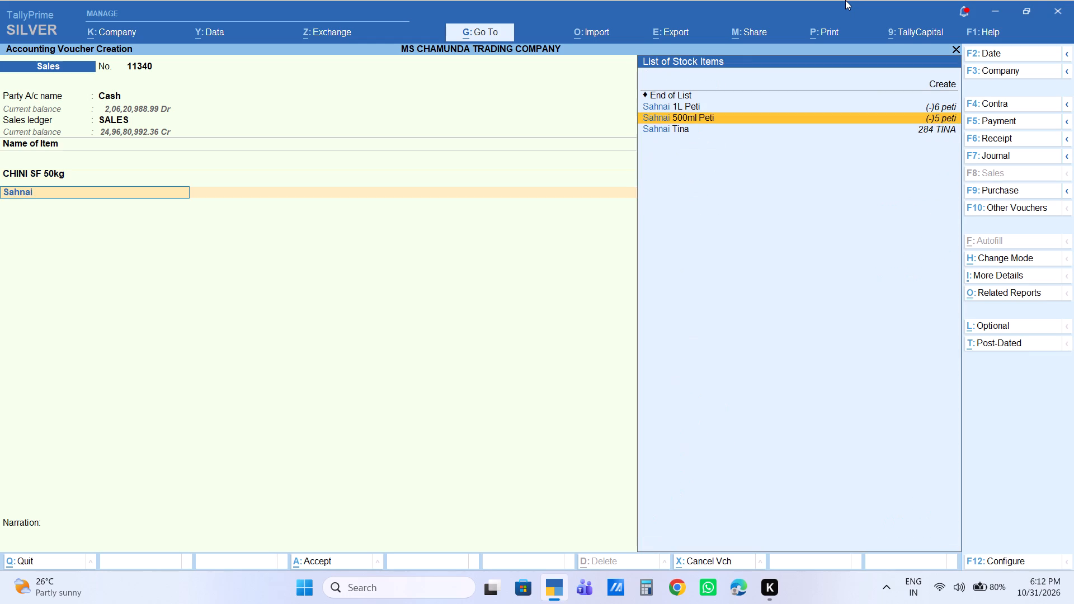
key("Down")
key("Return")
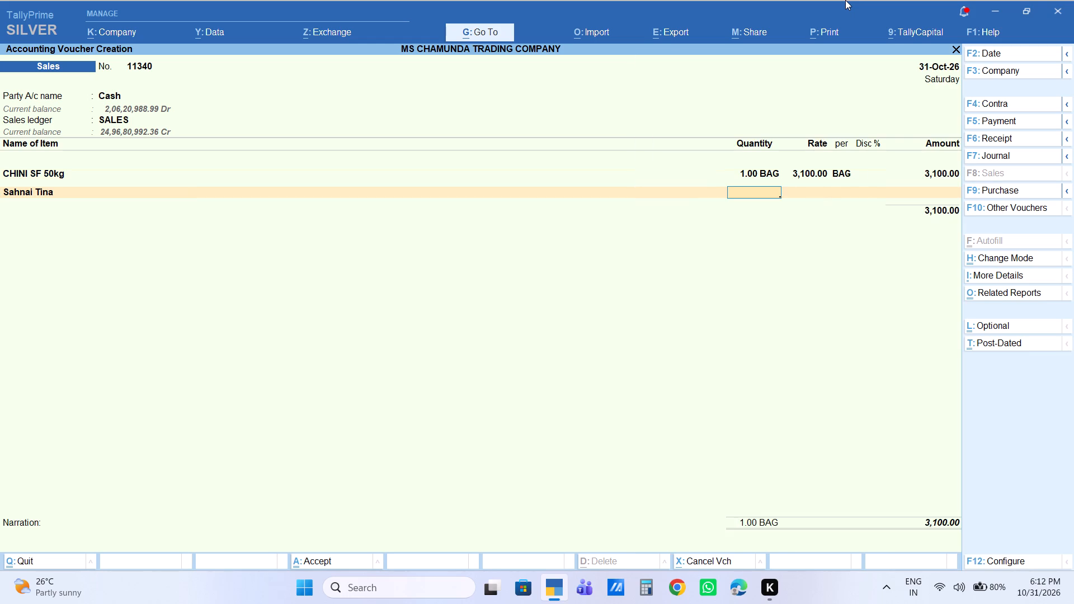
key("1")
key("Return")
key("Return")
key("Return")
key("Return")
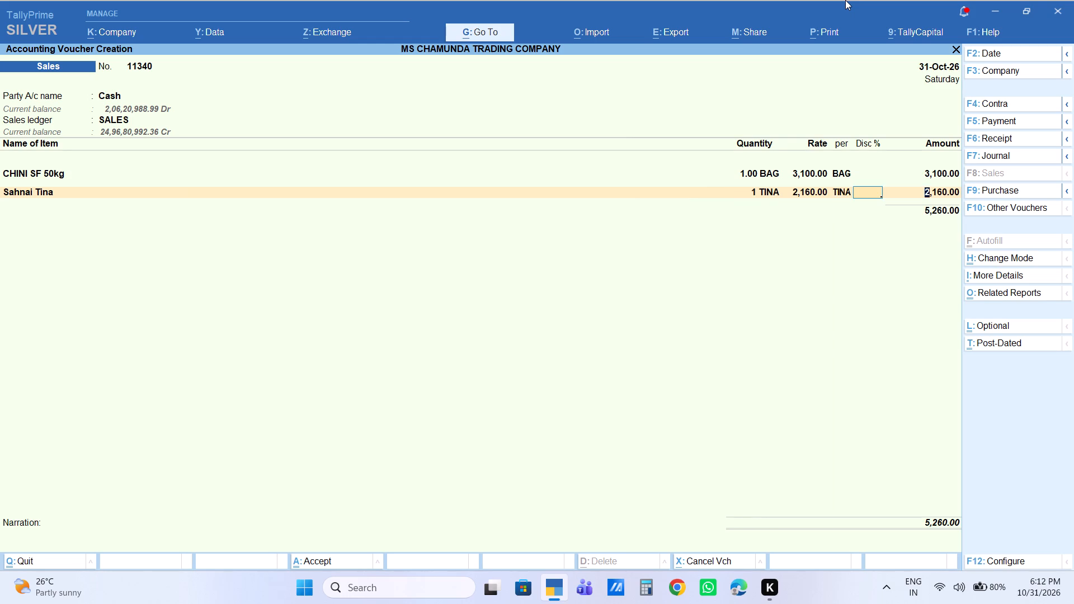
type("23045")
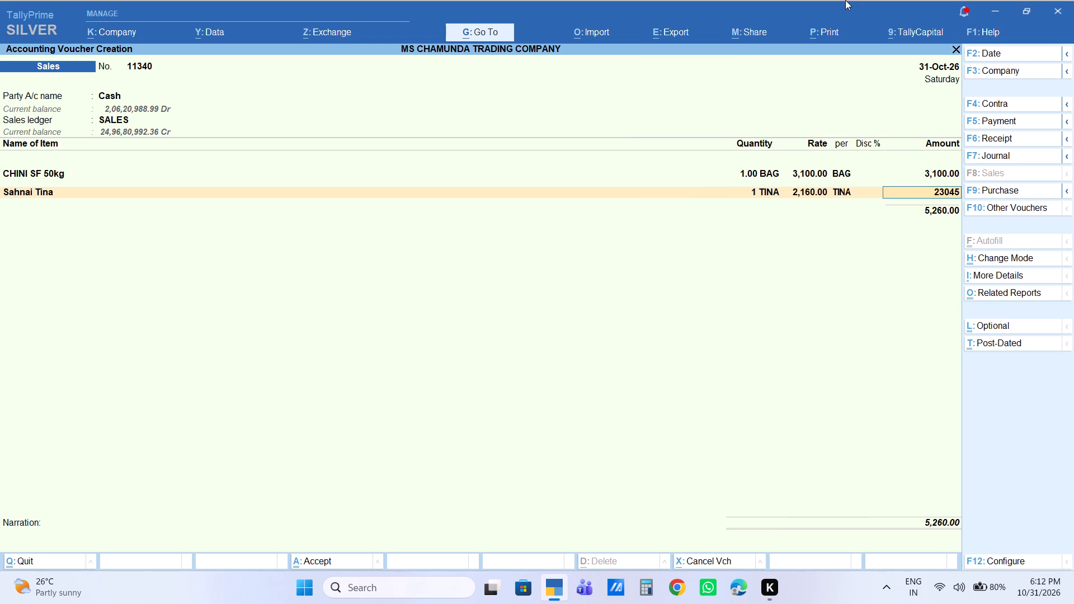
Discard the typed amount and replace the second line's item with DHARA 1L, 1 peti at the rate of 2,305.
key("BackSpace")
key("BackSpace")
key("BackSpace")
key("BackSpace")
key("BackSpace")
key("BackSpace")
key("BackSpace")
key("BackSpace")
key("BackSpace")
key("BackSpace")
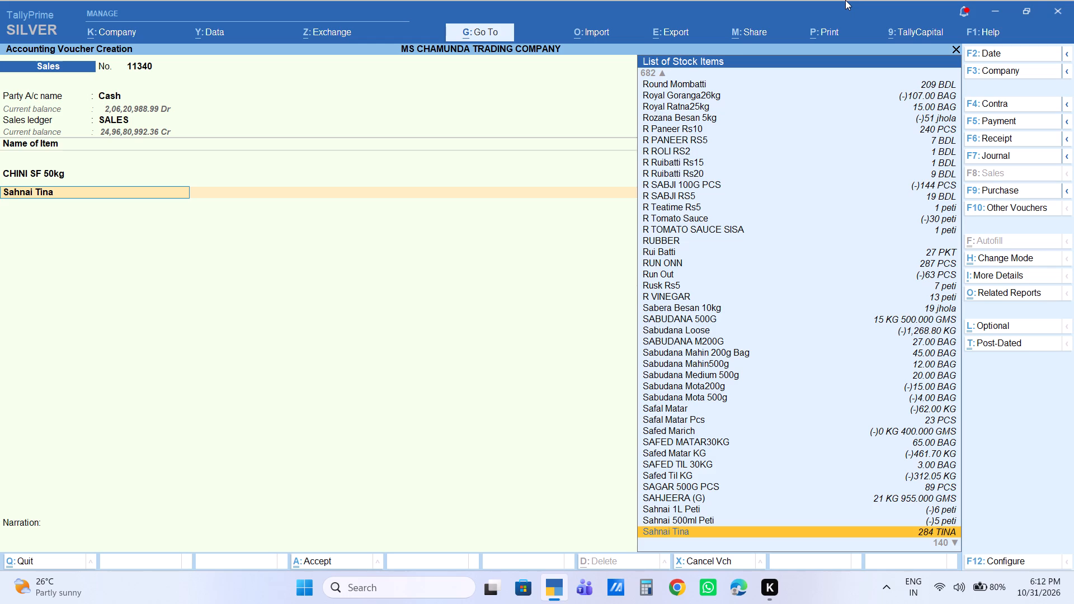
type("dhara")
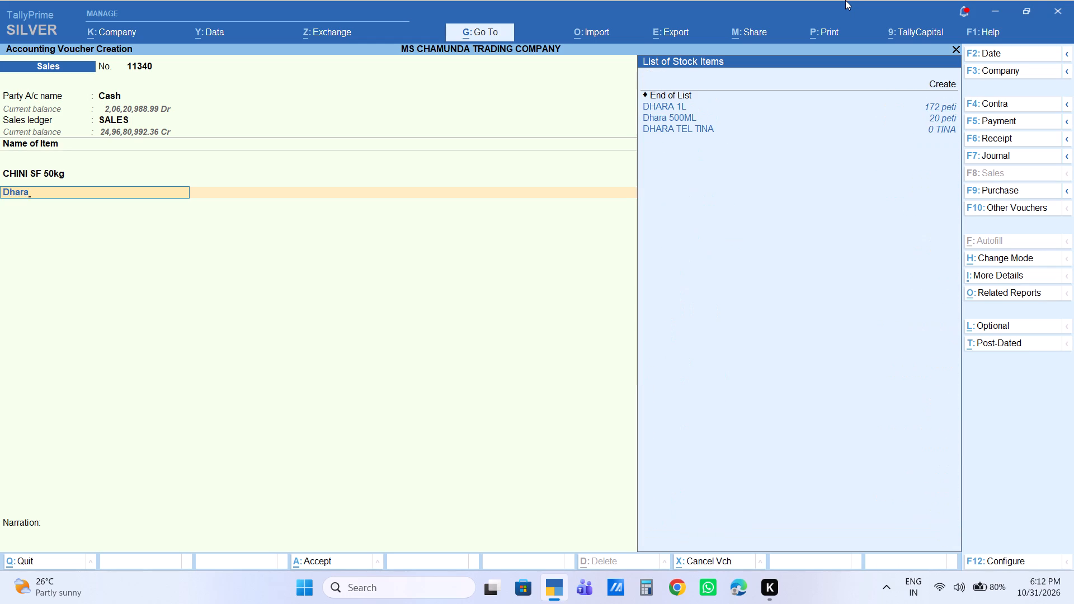
key("Down")
key("Return")
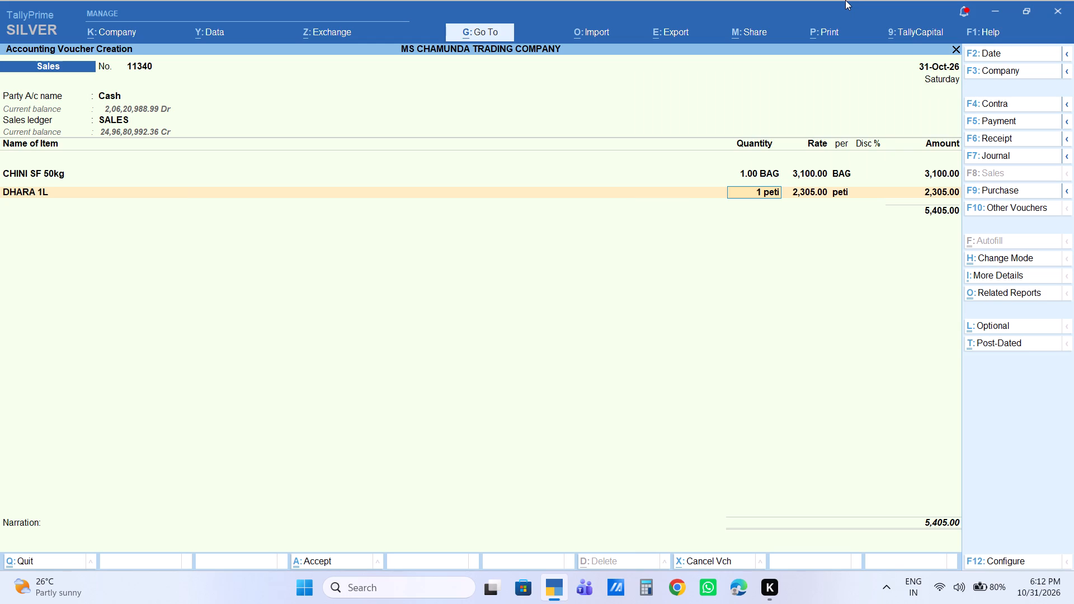
key("Return")
key("Return")
key("Return")
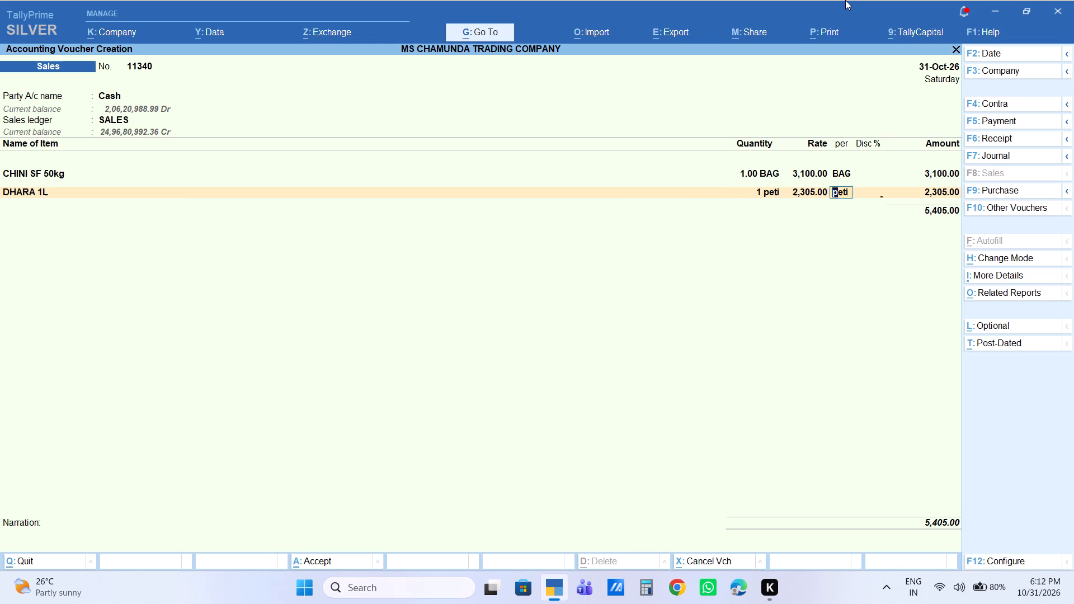
key("Return")
key("Return")
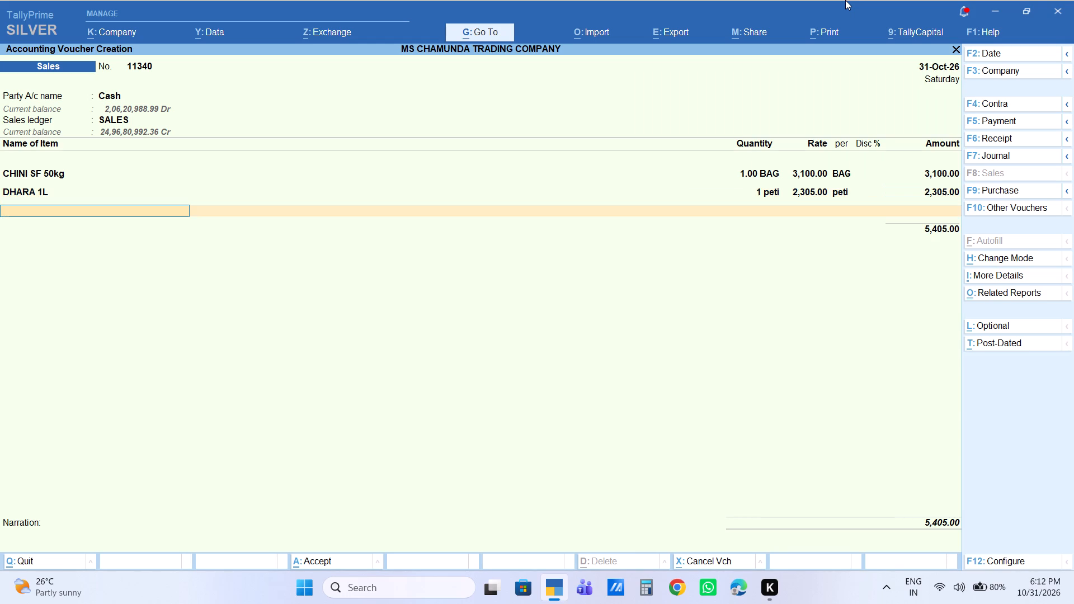
Add the stock item Sahnai Tina with 1 tina at the rate of 2,160.
type("sahnai")
key("Down")
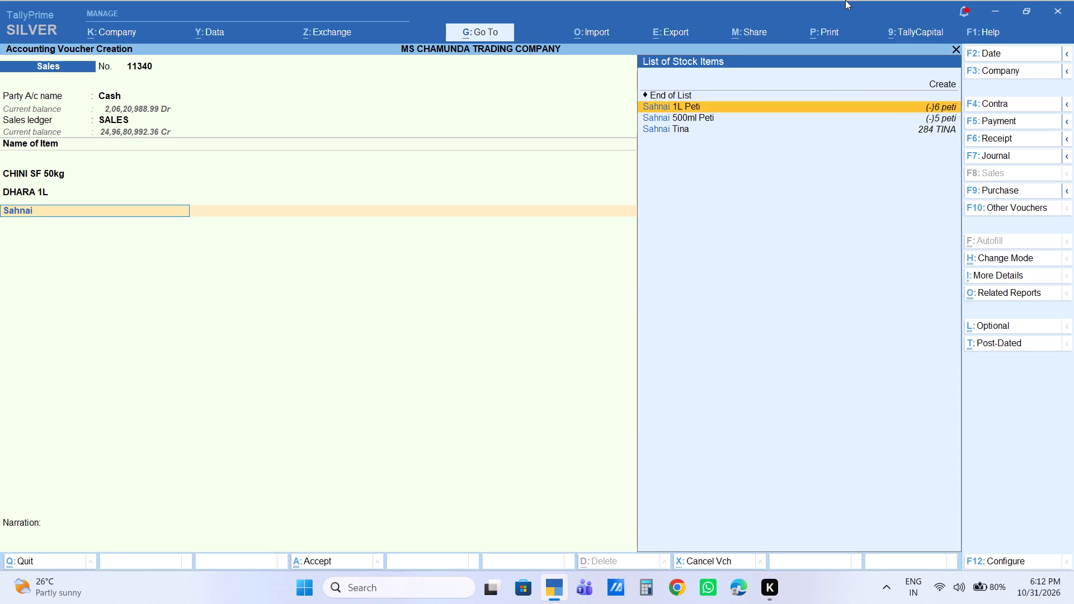
key("Down")
key("Down")
key("Return")
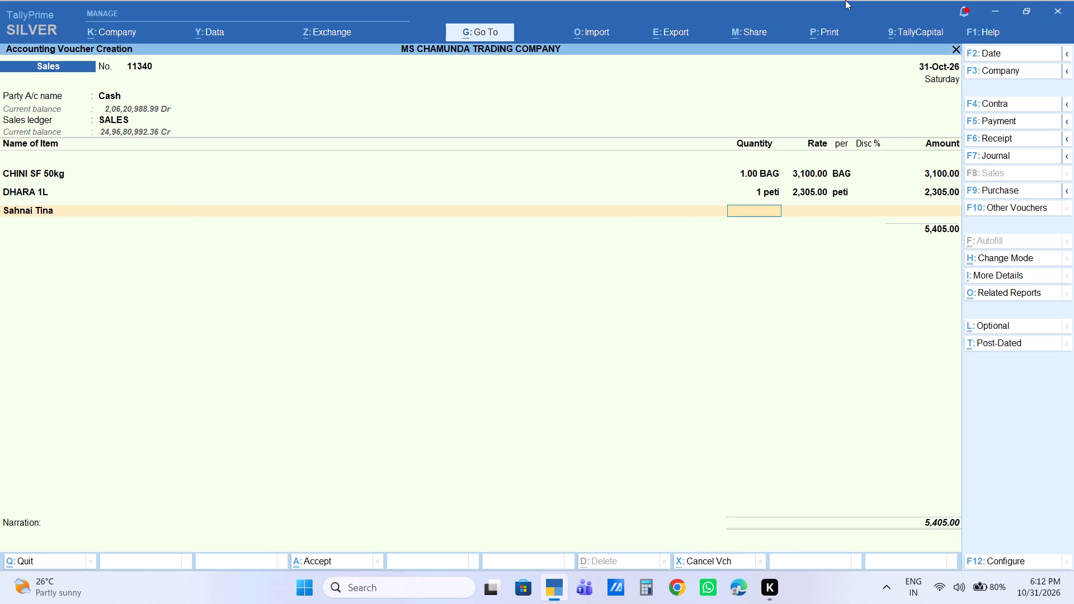
type("12")
key("BackSpace")
key("Return")
key("Return")
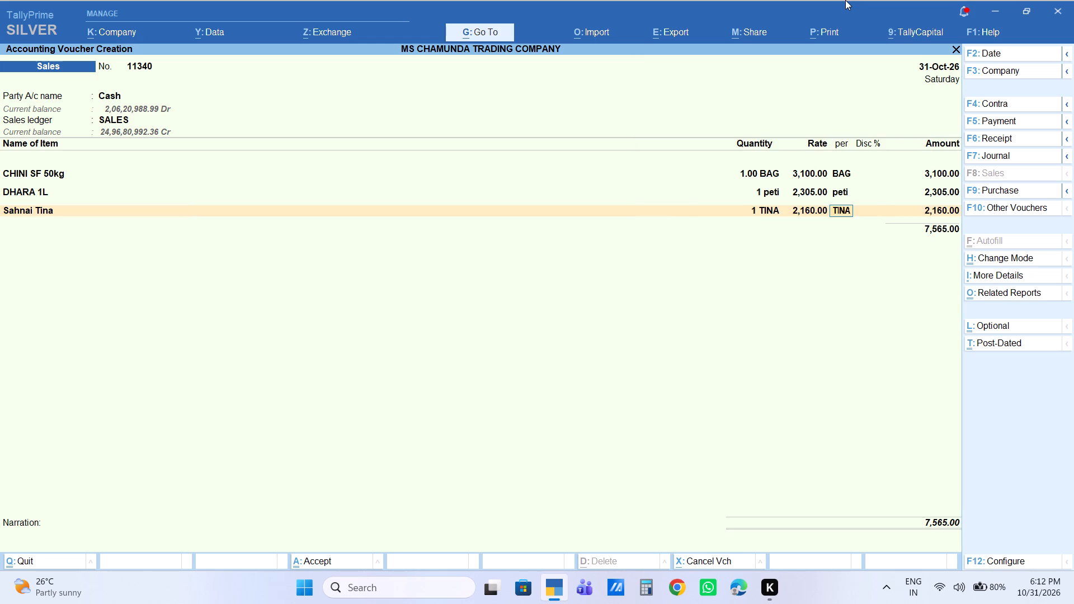
key("Return")
key("Return")
key("Return")
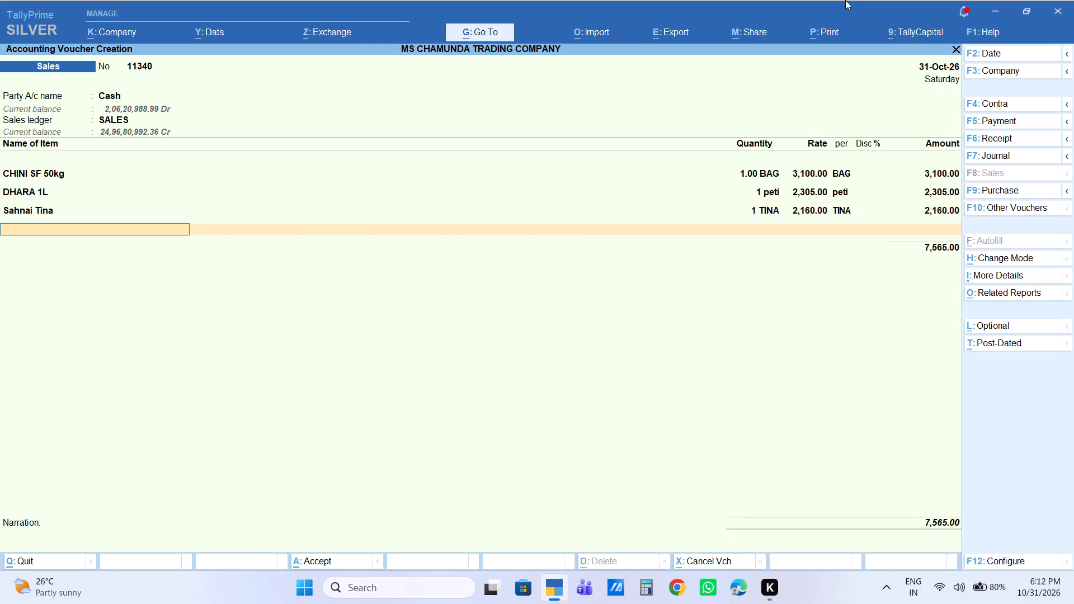
Add the stock item B Marrie Gold Rs5 with 1 peti and an amount of 630.
type("b mar")
key("Return")
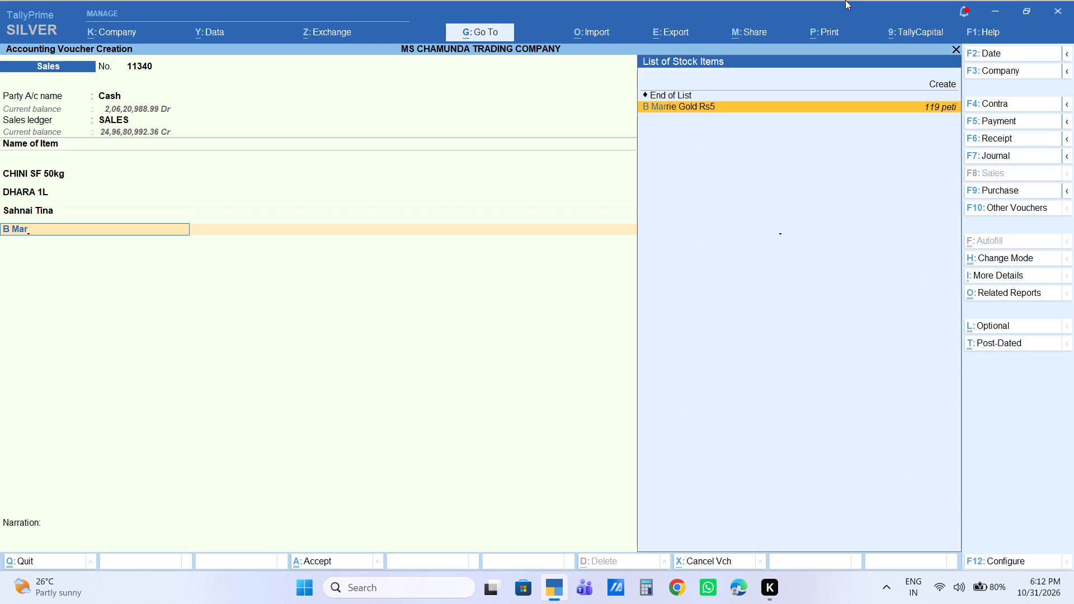
key("1")
key("Return")
key("Return")
key("Return")
key("Return")
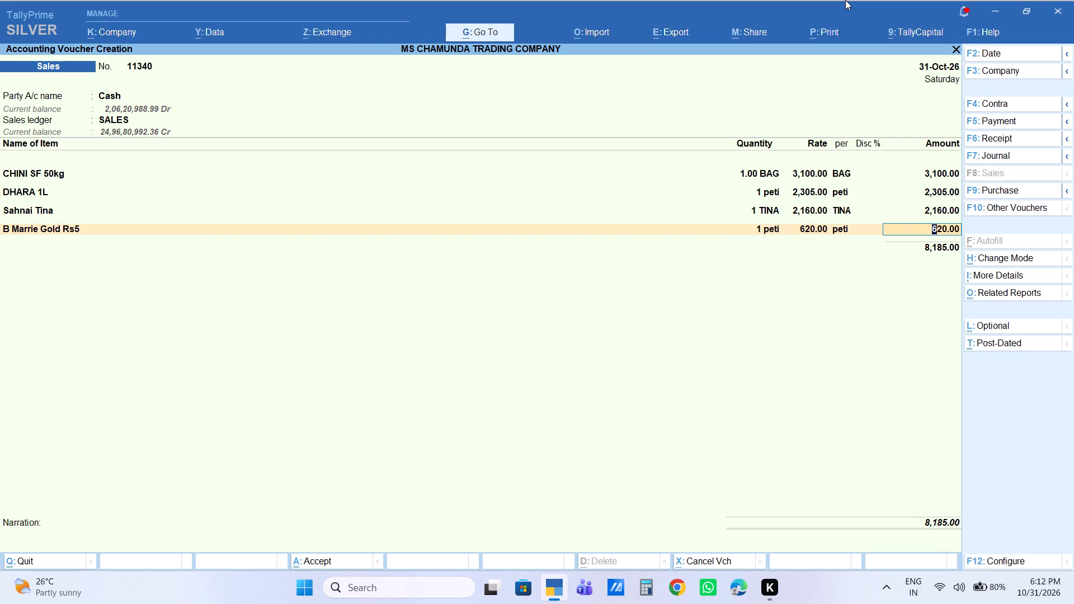
type("630")
key("Return")
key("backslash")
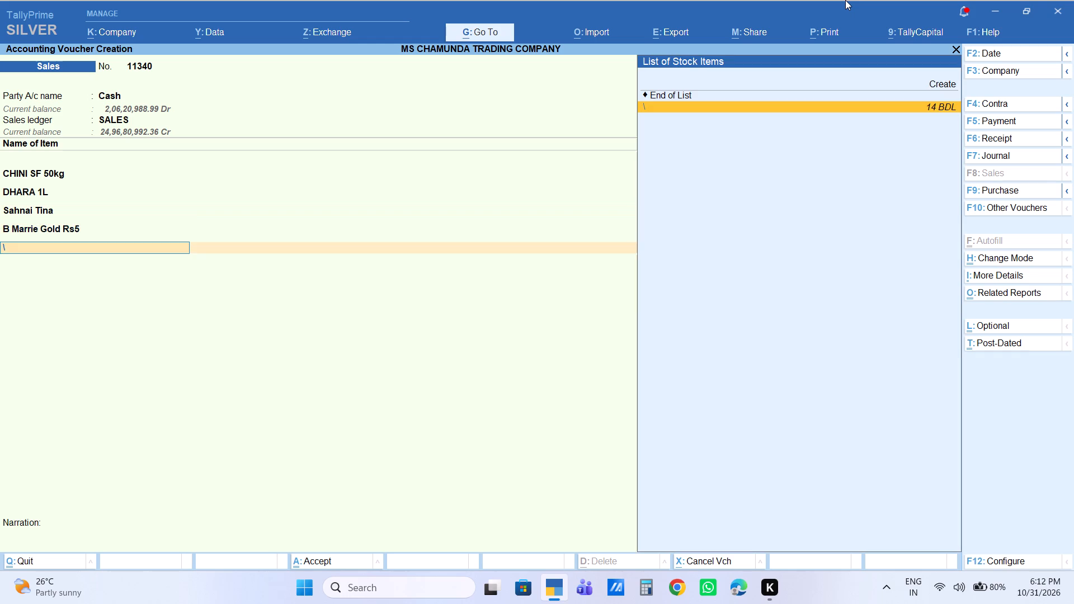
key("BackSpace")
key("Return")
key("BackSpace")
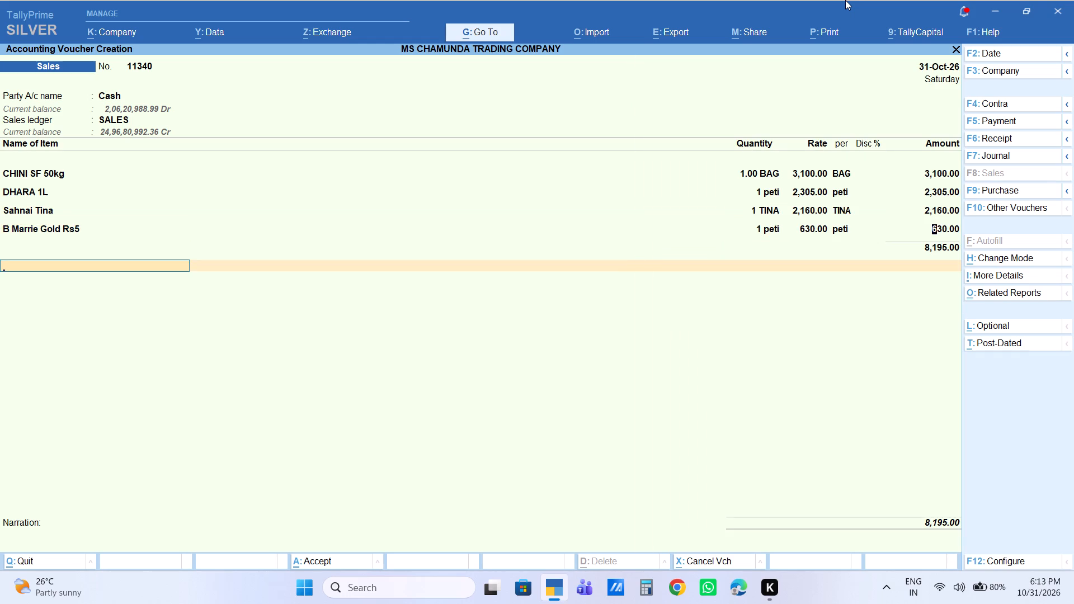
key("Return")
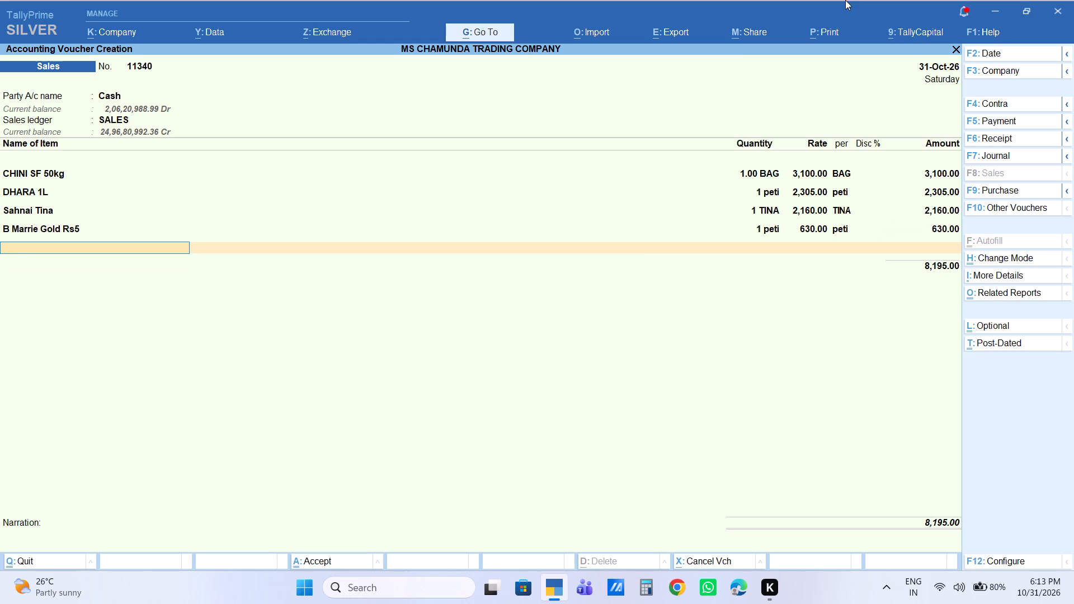
Add the stock item Parle G Rs5 with 1 peti, keeping the filled-in rate of 630.
type("parle")
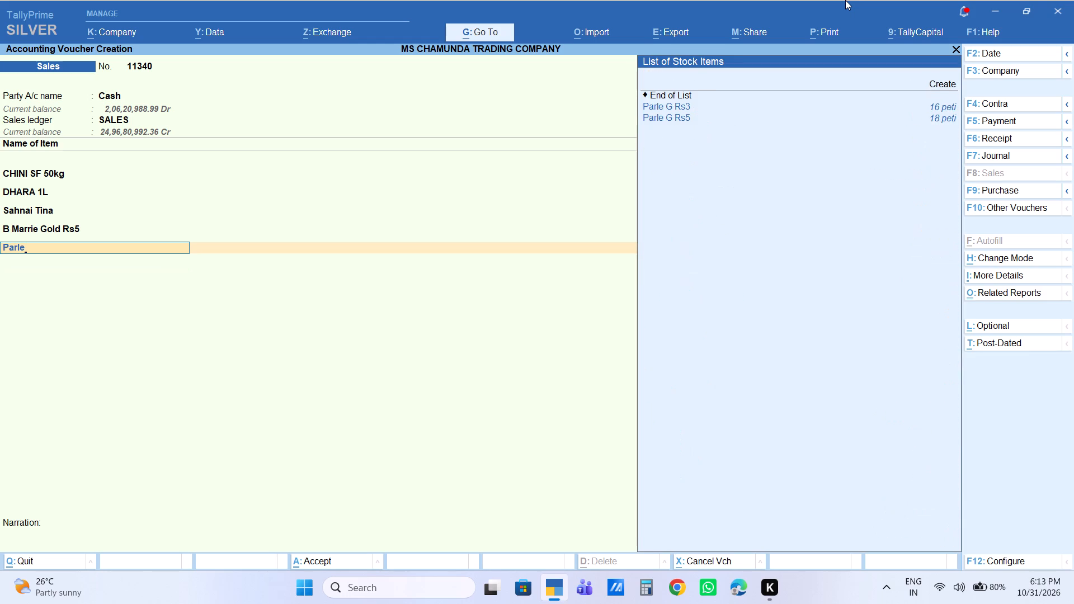
key("Down")
key("Return")
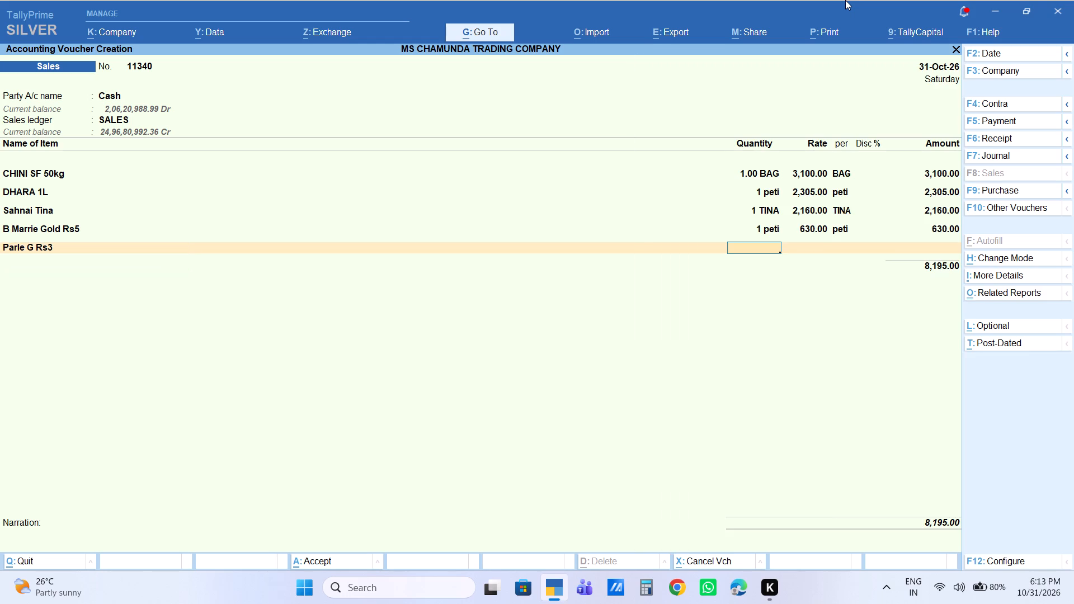
key("BackSpace")
key("Down")
key("Return")
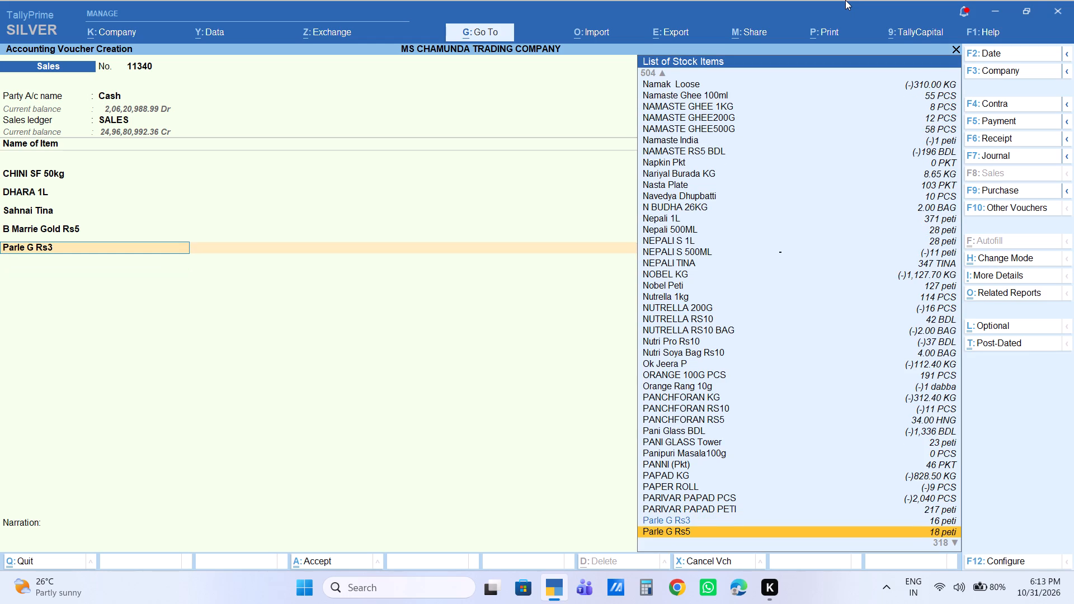
key("1")
key("Return")
key("Return")
key("Return")
key("Return")
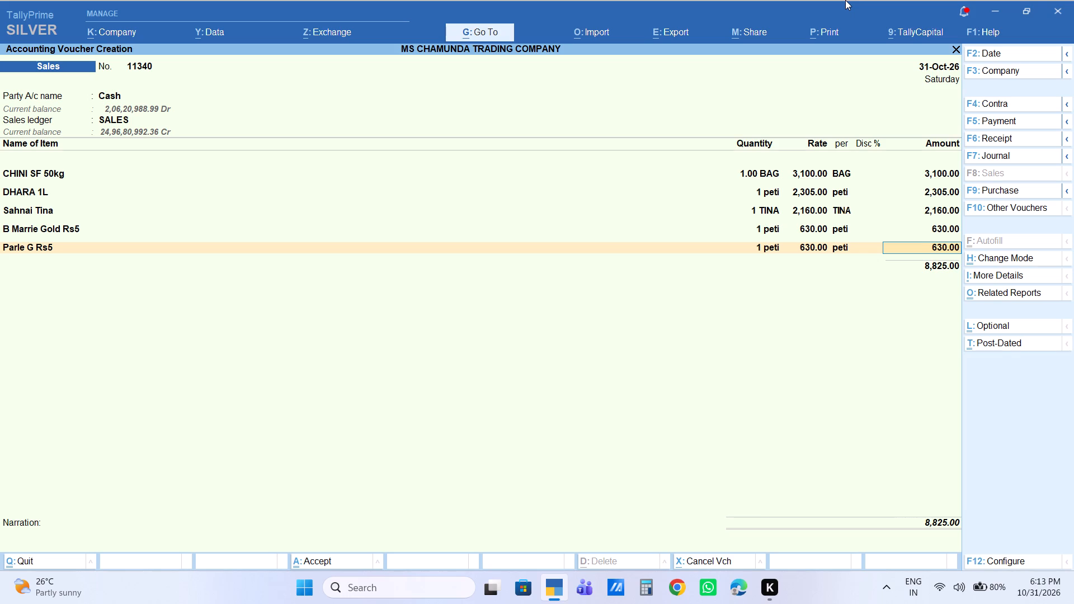
key("Return")
Add the stock item TIL TEL 1L PCS with 6 PCS, keeping the filled-in rate of 110.
type("til te")
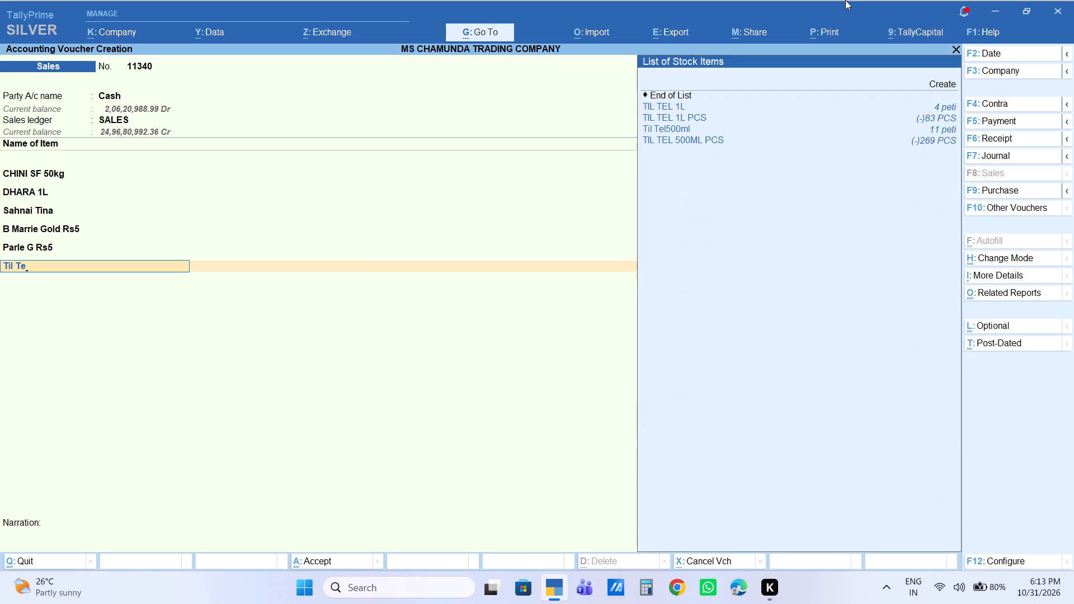
key("Down")
key("Down")
key("Return")
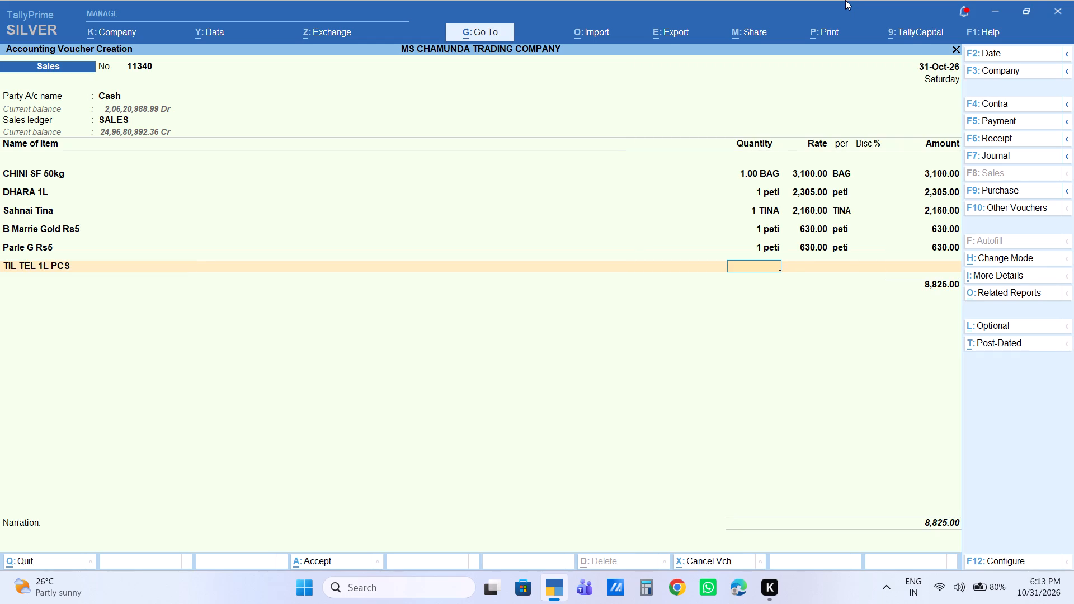
key("6")
key("Return")
key("Return")
key("Return")
key("Return")
key("Return")
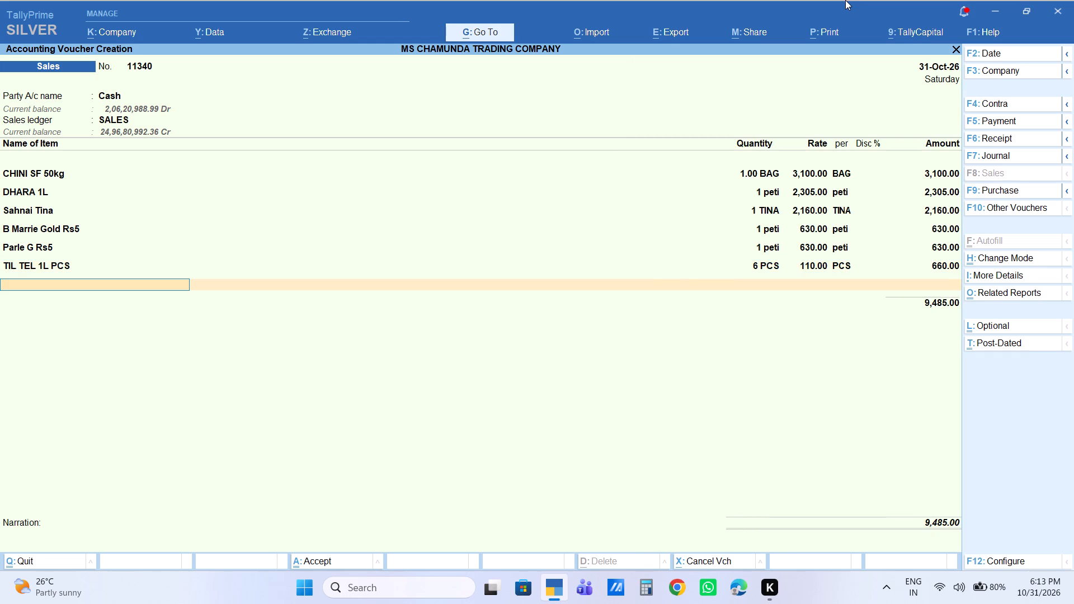
Add the stock item SAGAR 500G PCS with 6 PCS and an amount of 1,080.
type("sagar")
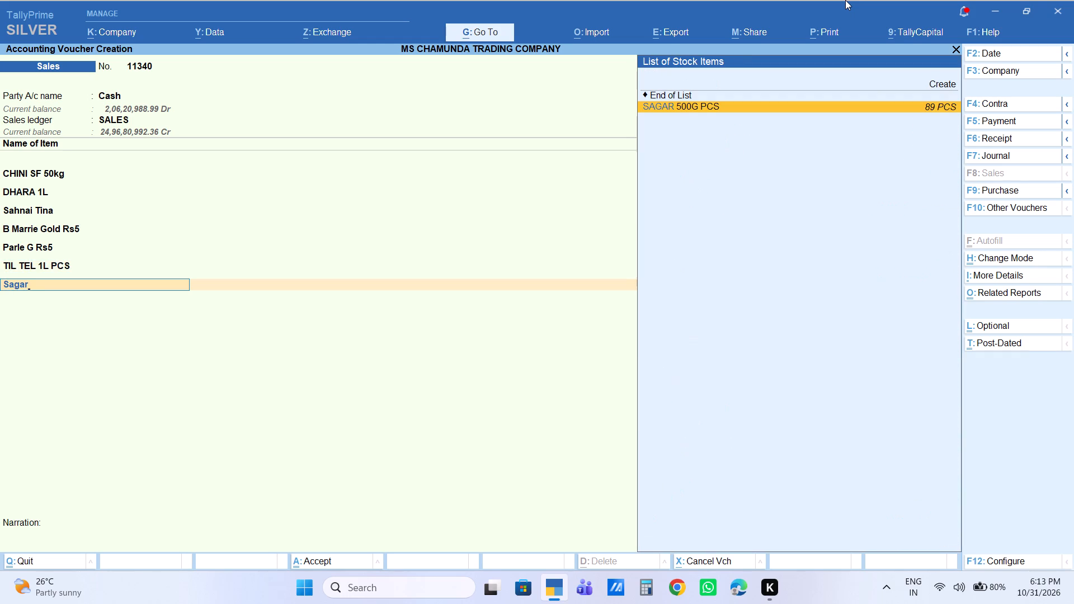
key("Return")
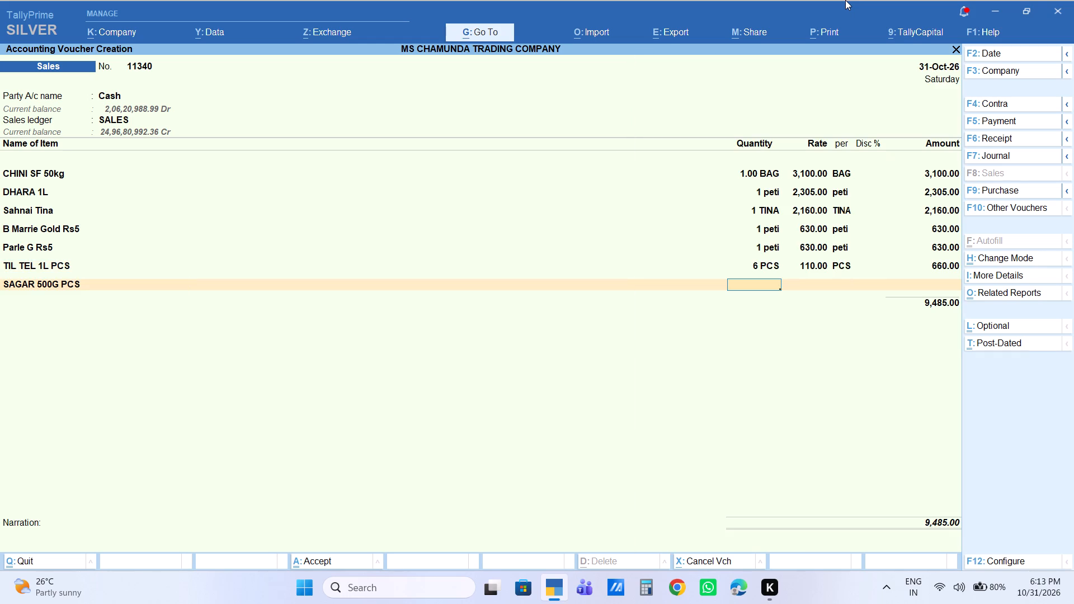
key("6")
key("Return")
key("Return")
key("Return")
key("Return")
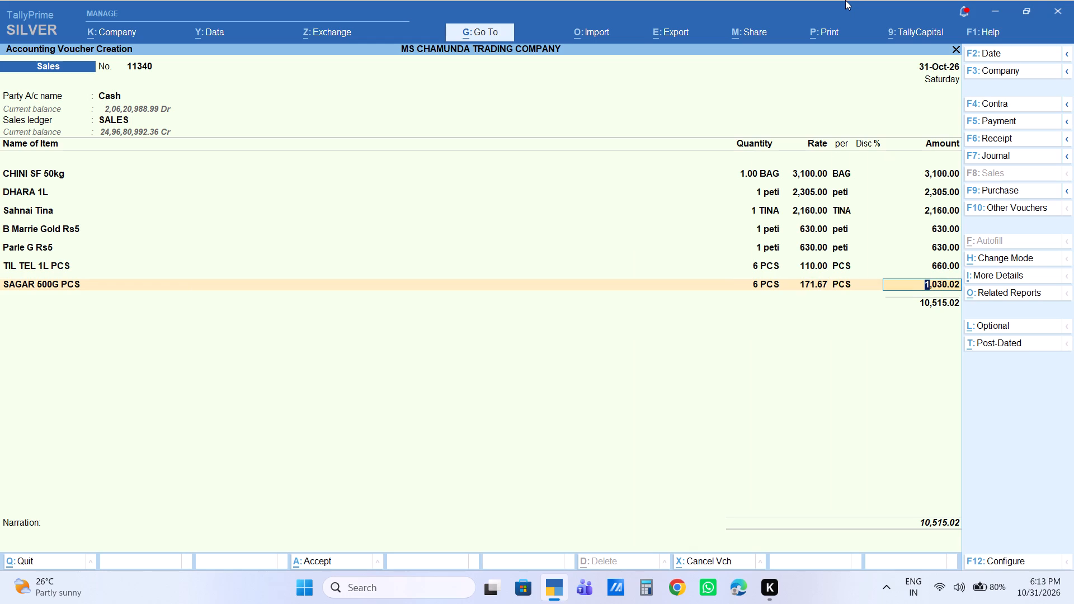
type("1080")
key("Return")
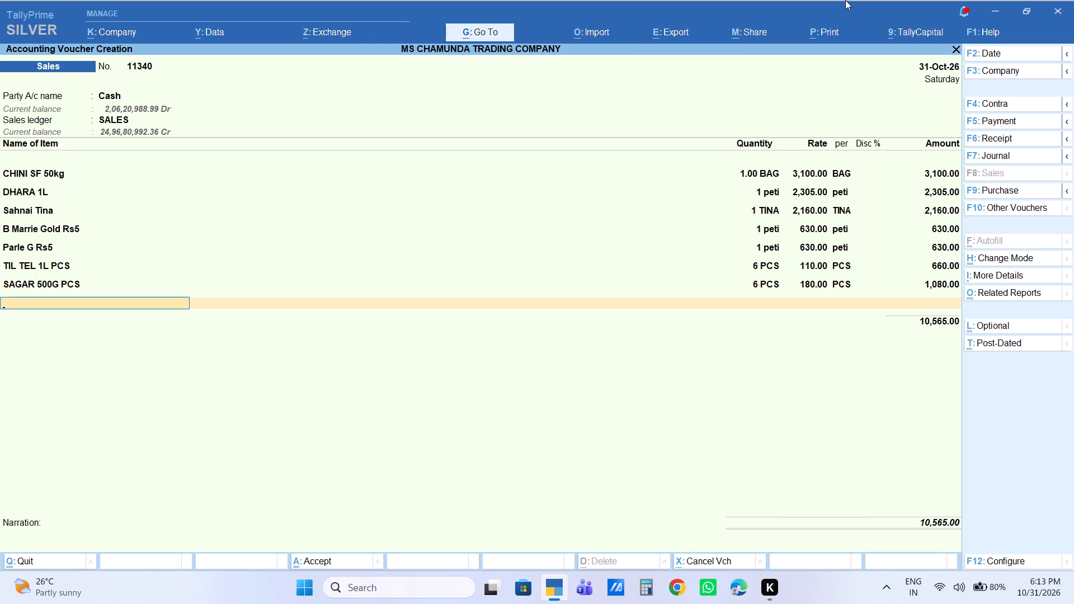
Add the stock item Machis Rs 1 with 1 peti, keeping the filled-in rate of 425.
type("machis")
key("Down")
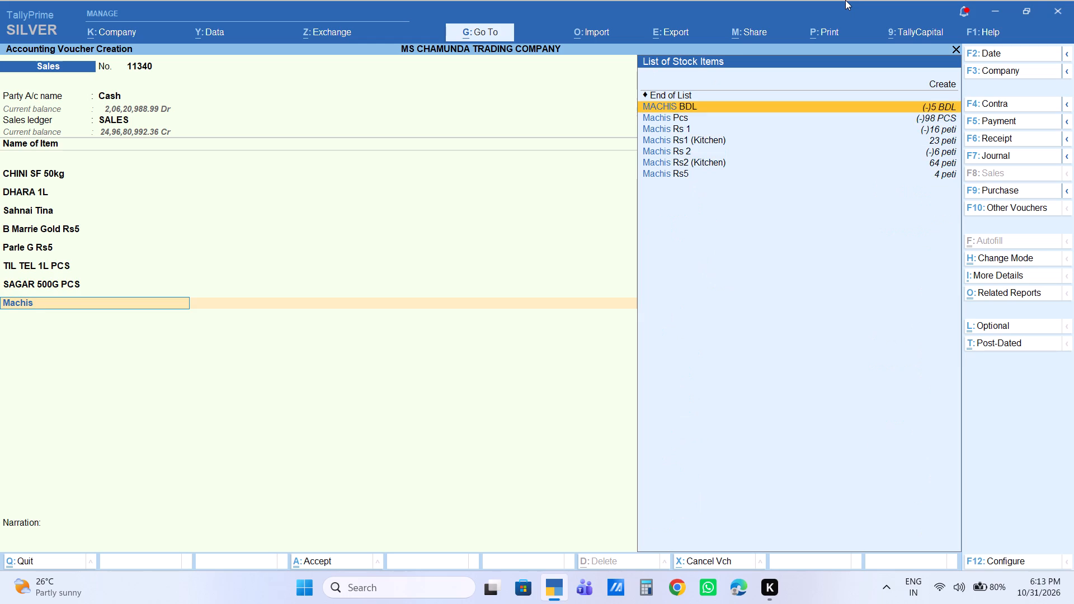
key("Down")
key("Down")
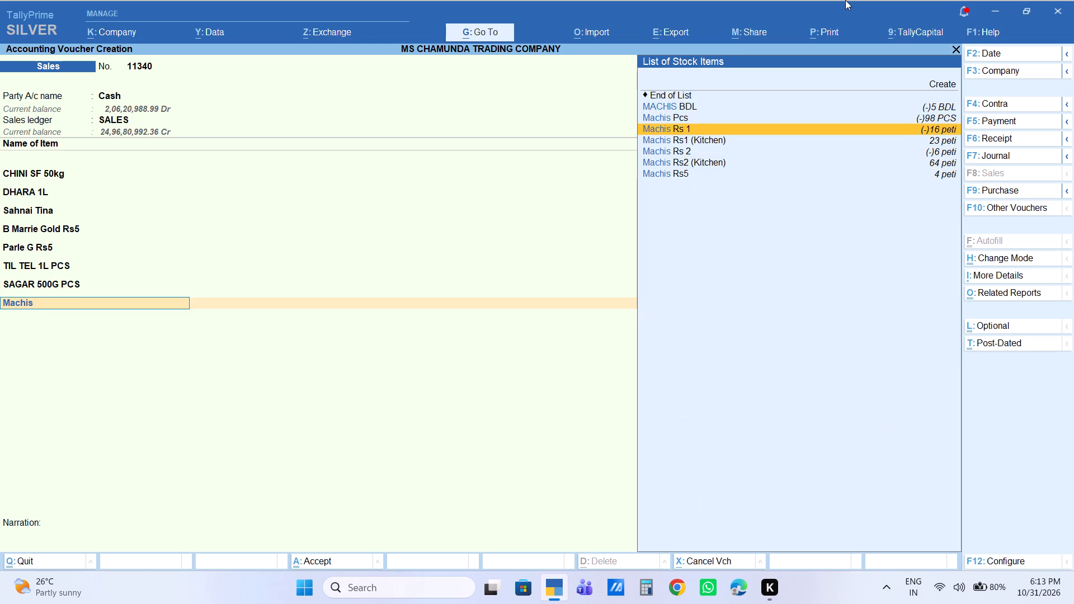
key("Return")
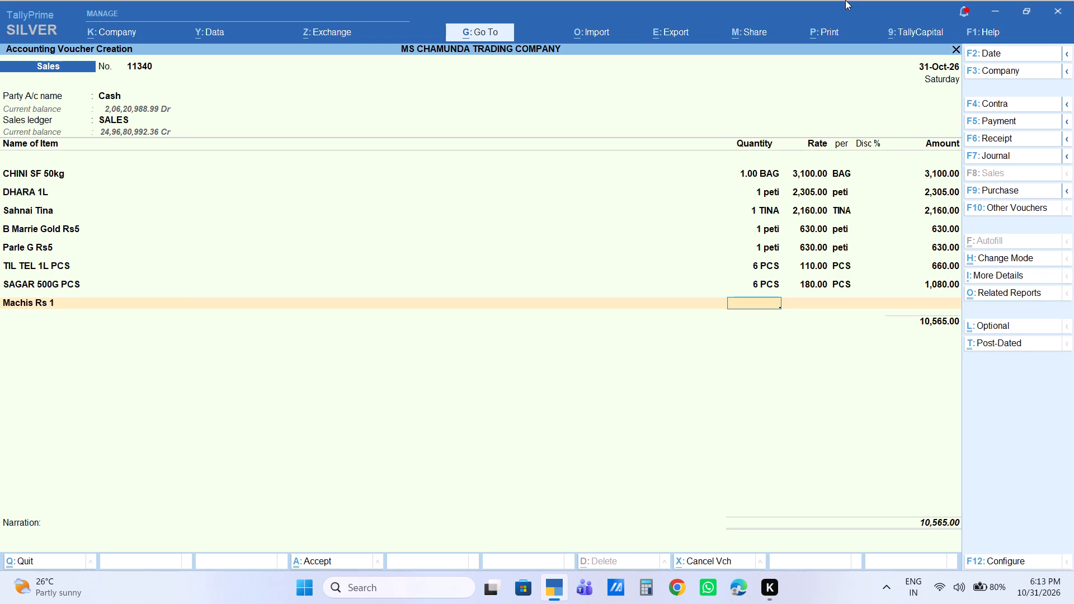
key("1")
key("Return")
key("Return")
key("Return")
key("Return")
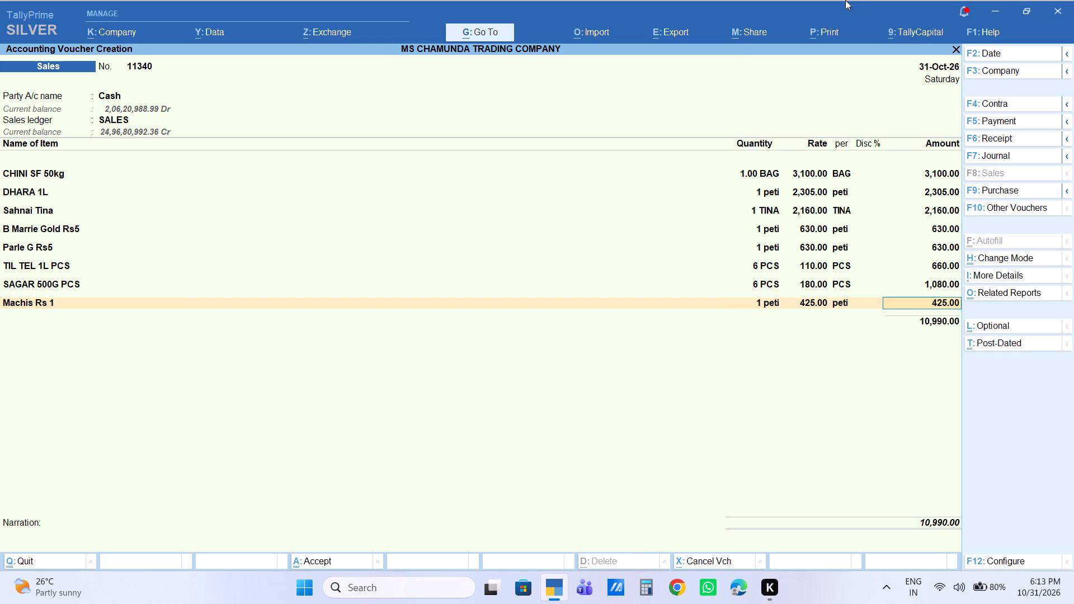
key("Return")
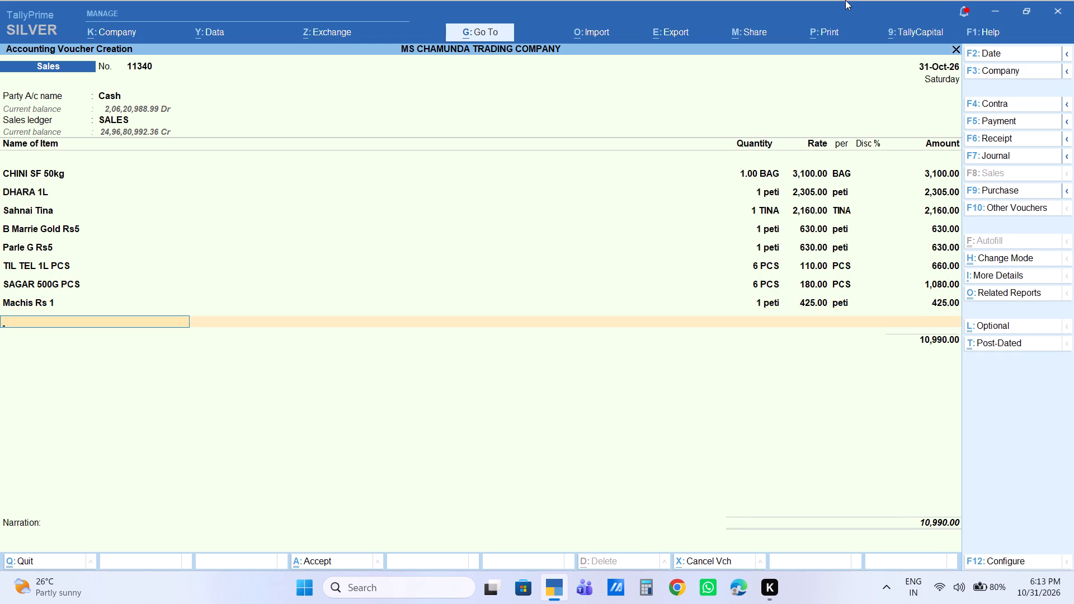
End the item list, add a Labour Charge of 15, and save the sales voucher without a narration.
key("Return")
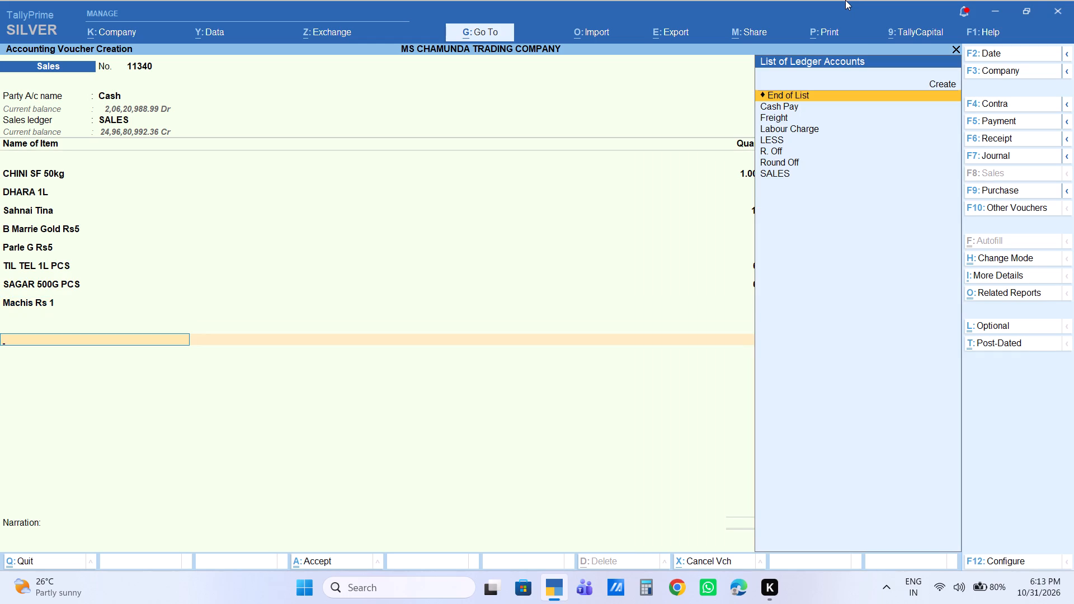
key("Down")
key("Down")
key("Down")
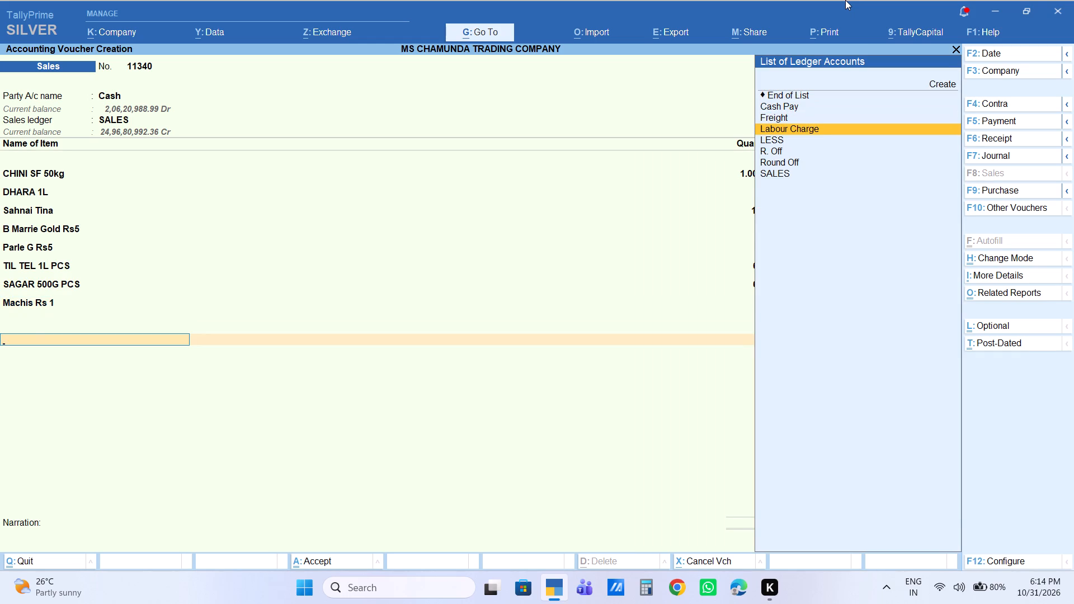
key("Return")
key("Return")
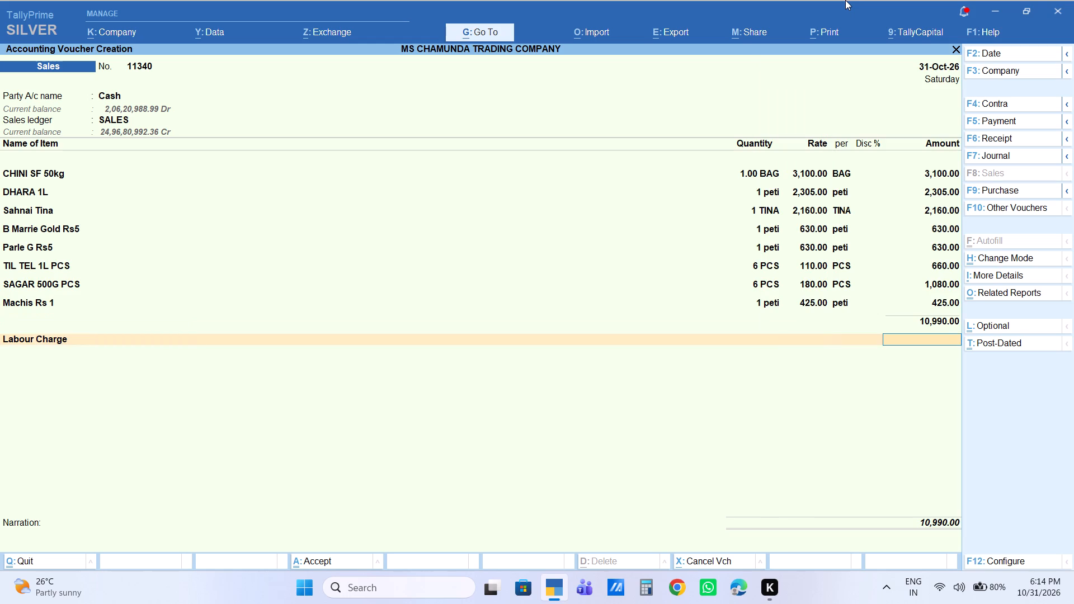
type("15")
key("Return")
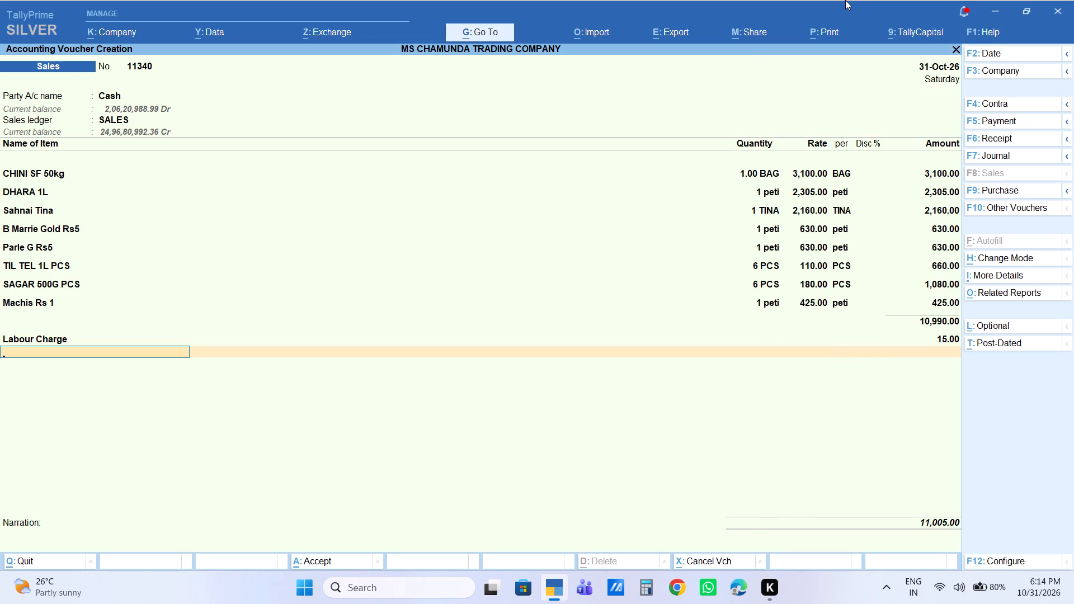
key("Return")
key("Return")
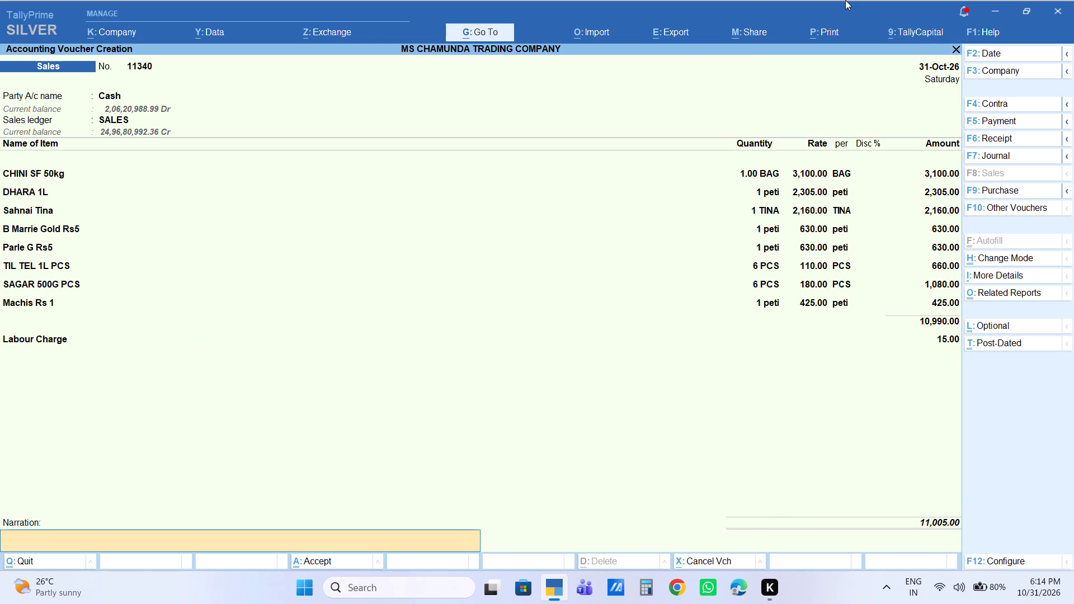
key("Return")
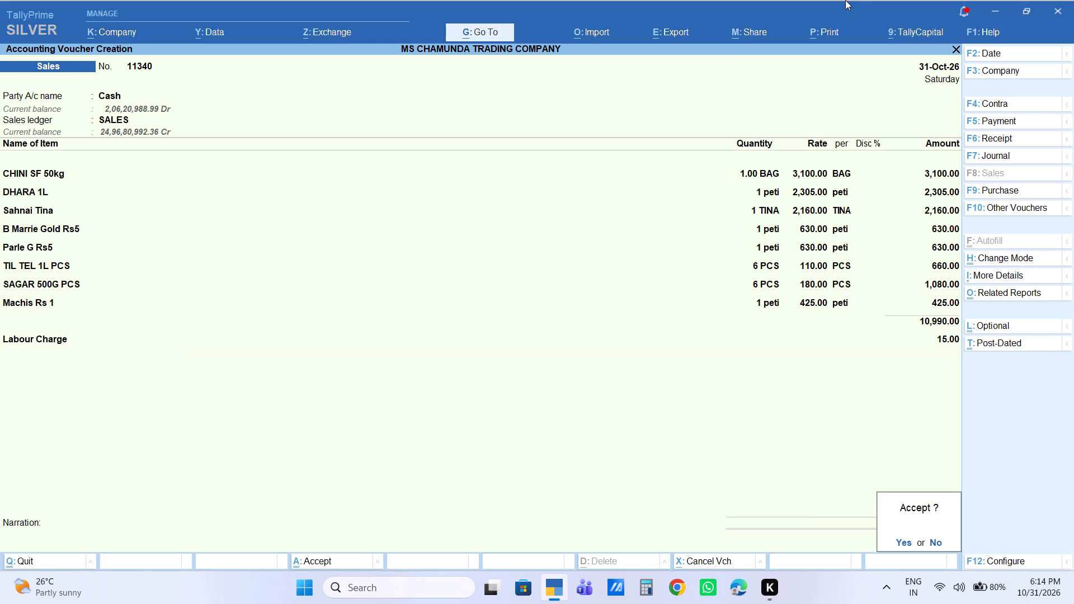
key("Return")
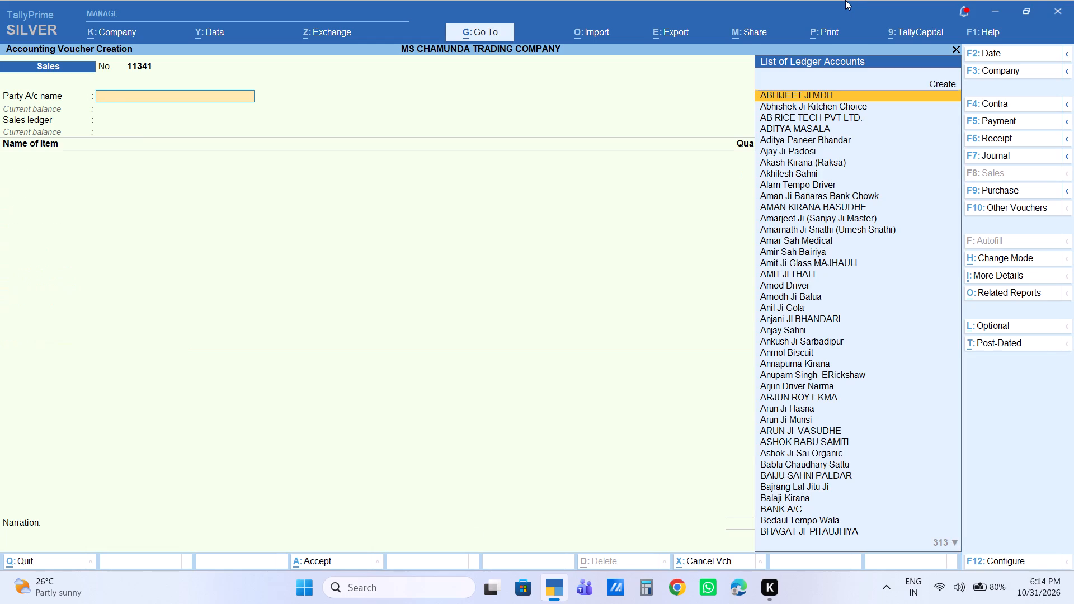
Set the party of the new sales voucher to Cash, keeping the default party details and the SALES ledger.
type("cas")
key("Return")
key("Return")
key("Return")
key("Return")
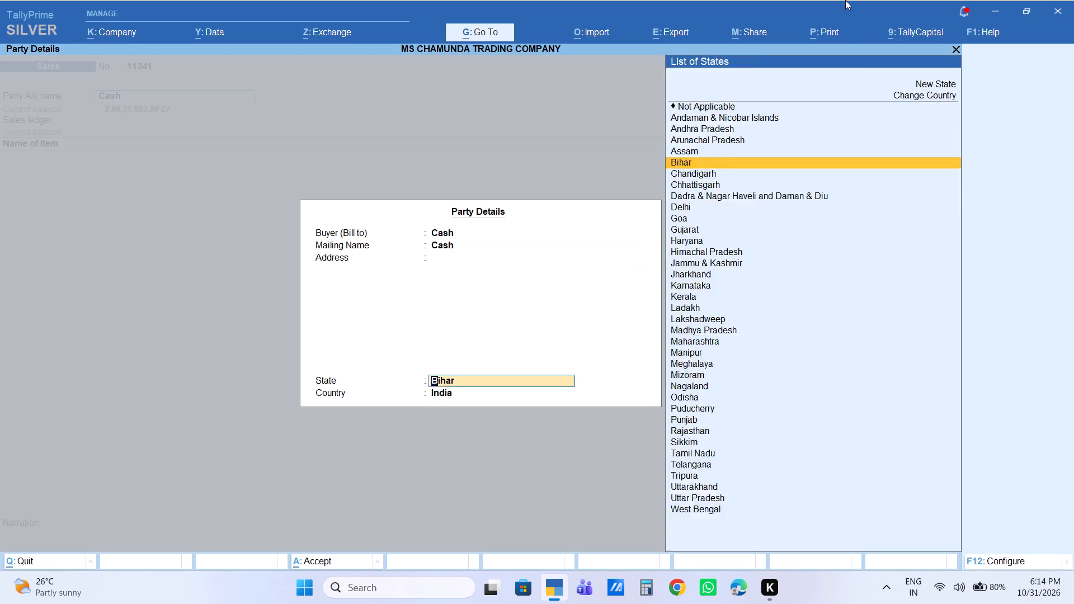
key("Return")
key("Return")
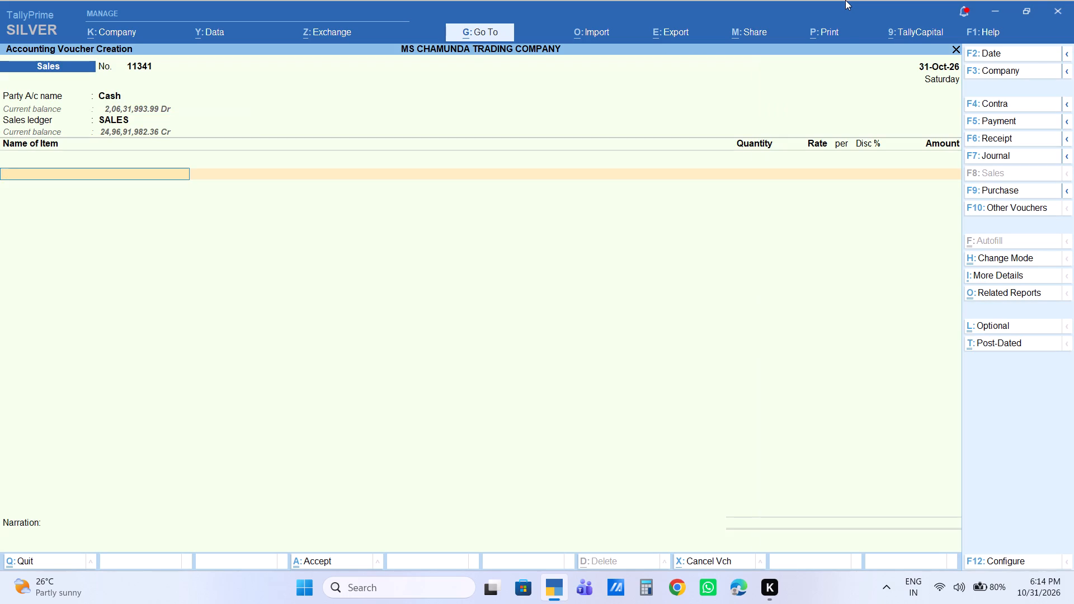
Add the stock item ELAICHI RS5 with 2 BDL and an amount of 240.
type("elaich")
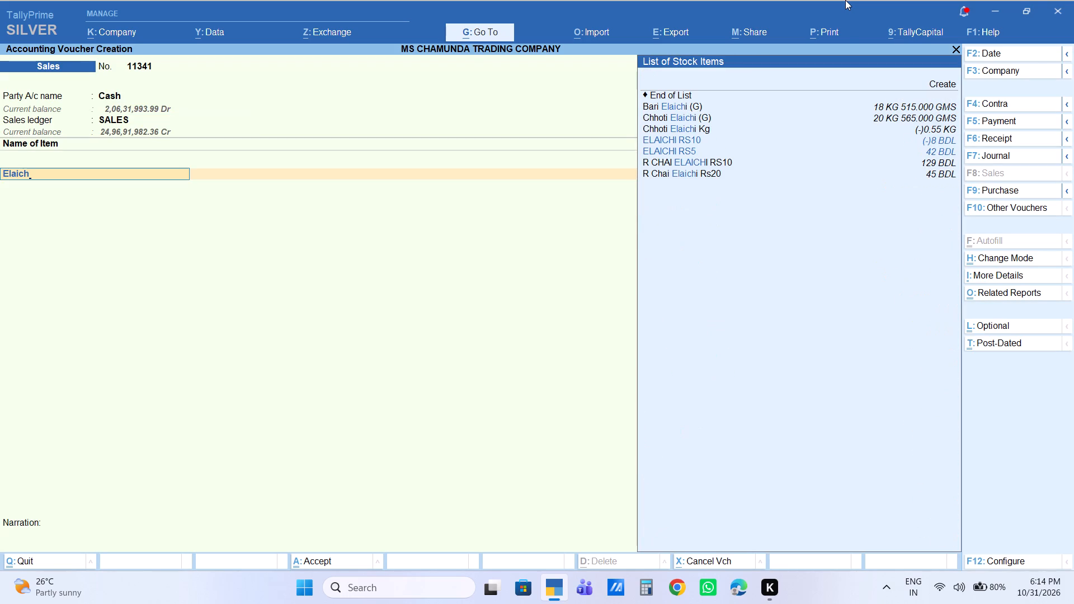
key("Down")
key("Down")
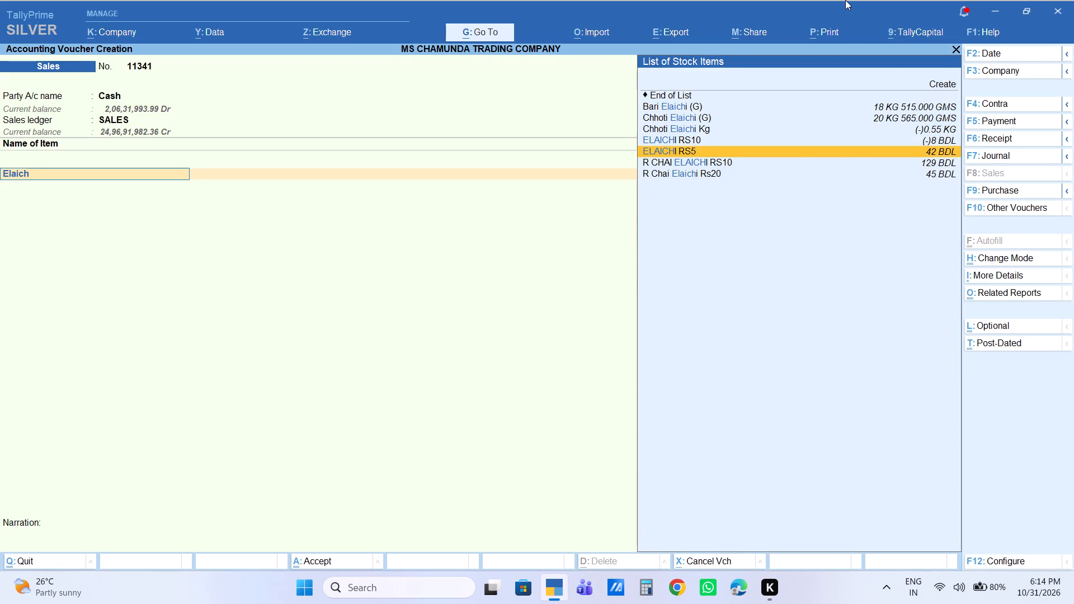
key("Return")
key("2")
key("Return")
key("Return")
key("Return")
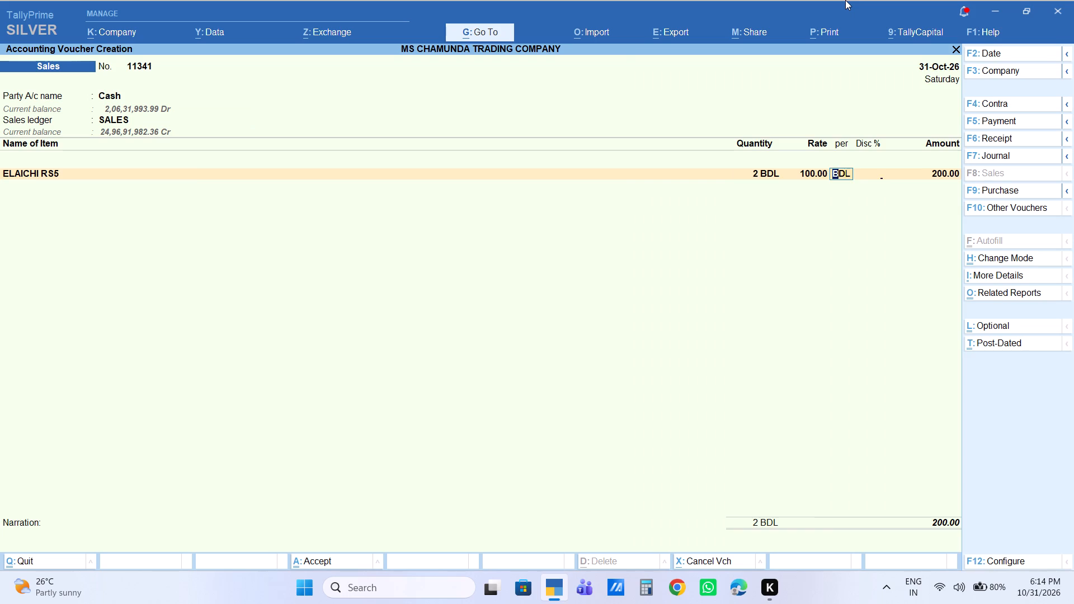
key("Return")
type("240")
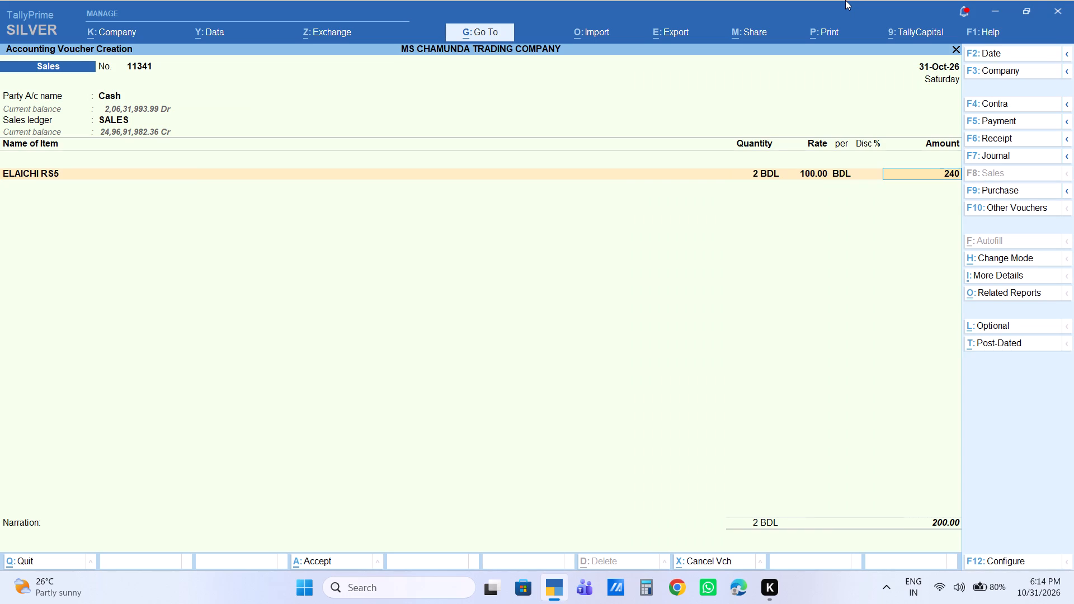
key("Return")
Save the sales voucher without any additional charges or narration.
key("Return")
key("Return")
key("Return")
key("Return")
key("Return")
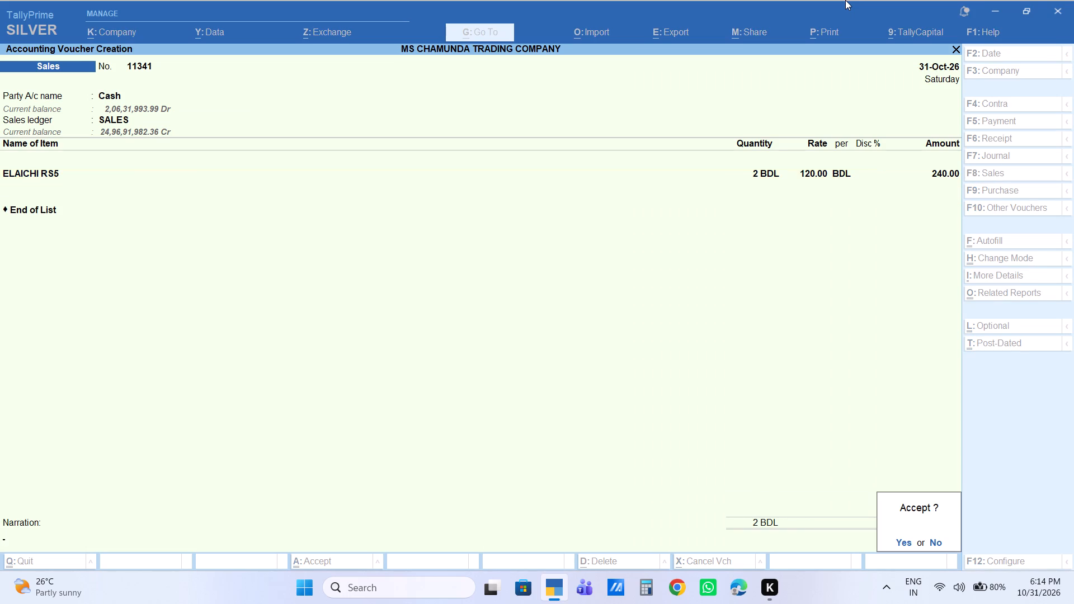
Set the party of the following sales voucher to Cash, keeping the default party details and the SALES ledger.
type("ca")
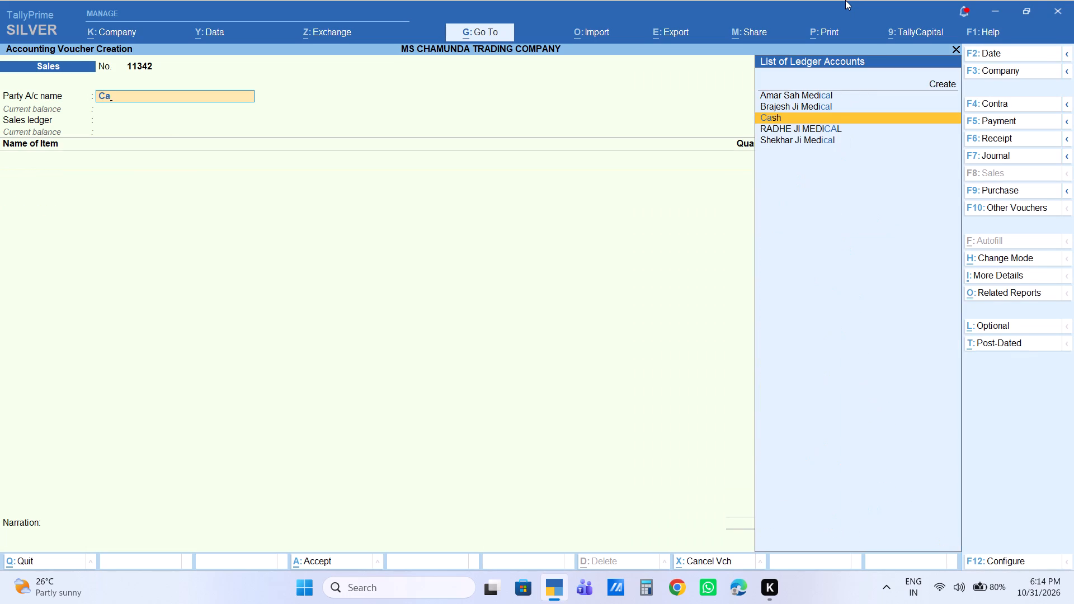
type("cas")
key("Return")
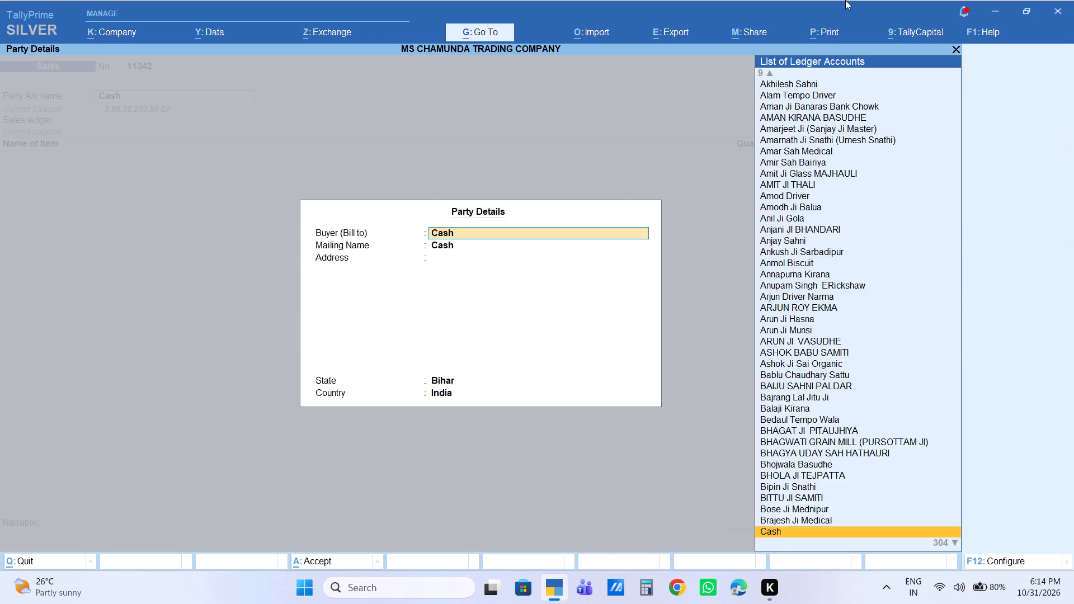
key("Return")
key("Return")
key("Return")
key("Return")
key("Return")
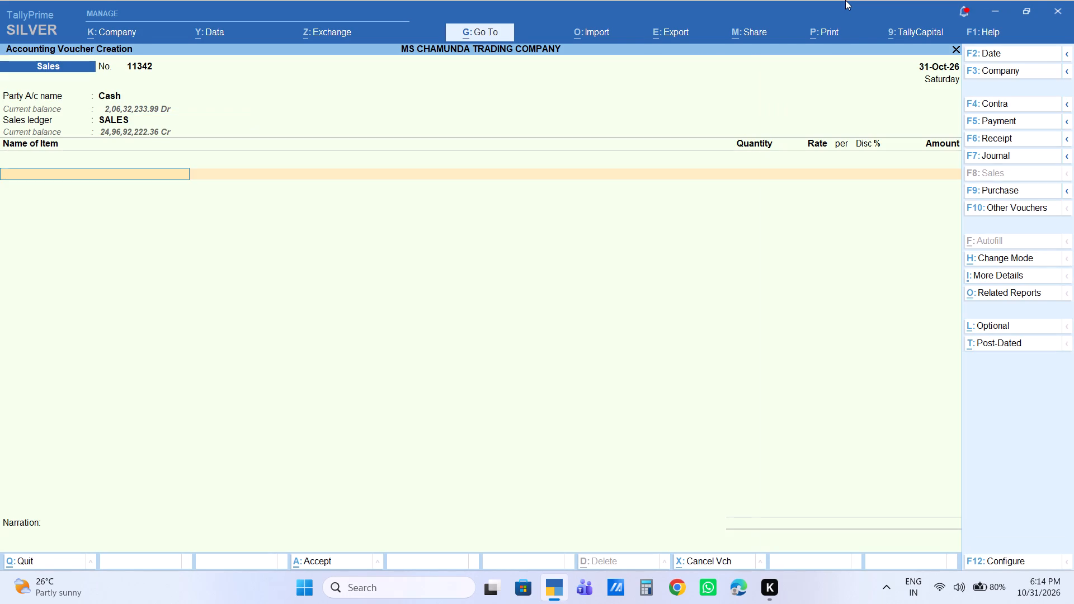
Add the stock item Aata 50kg with 1 BAG at the default rate of 1,600.
type("aata")
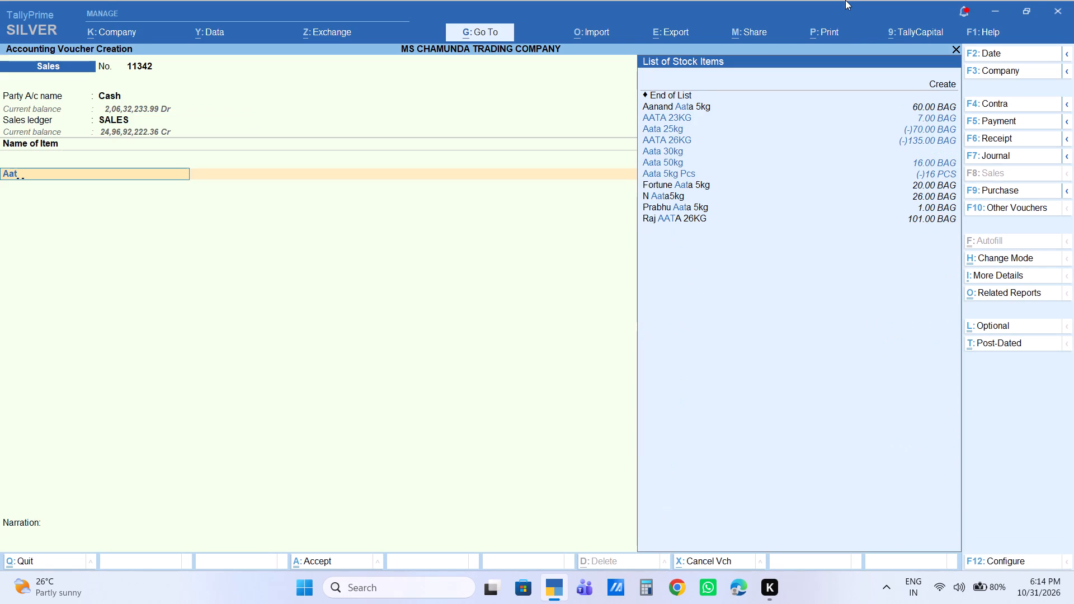
type("50")
key("Return")
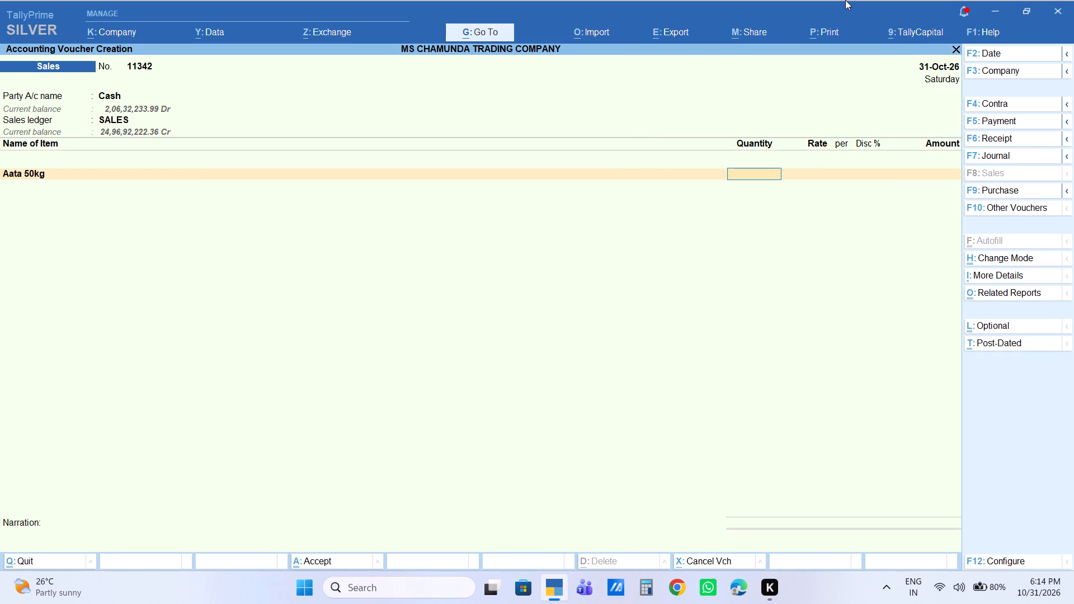
key("1")
key("Return")
key("Return")
key("Return")
key("Return")
key("Return")
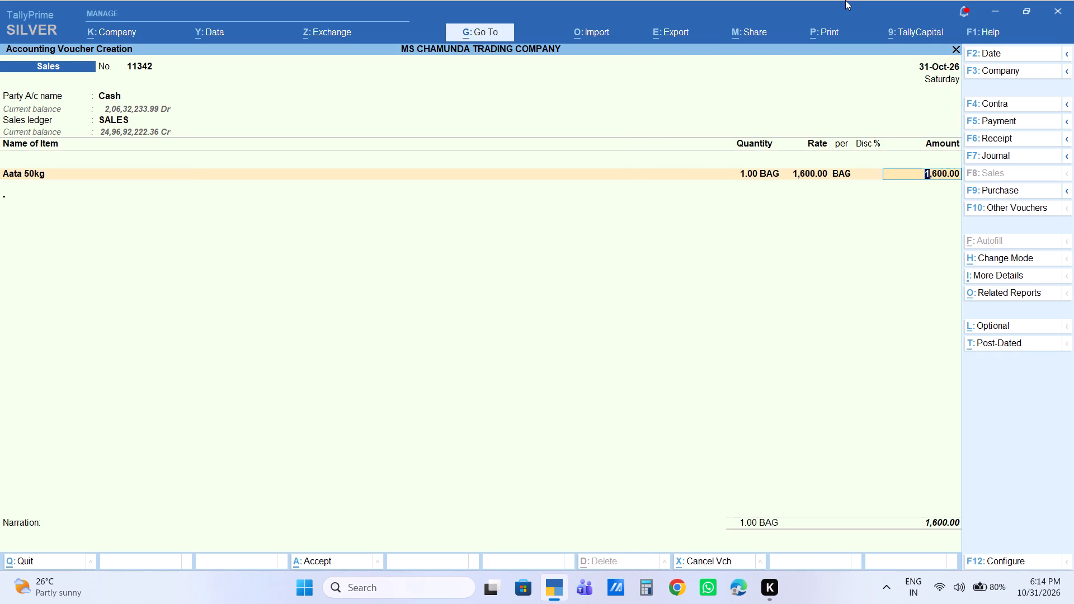
Add the stock item SALONI 200ML with 1 peti at the default rate of 2,450.
type("saloni")
type("200")
key("Return")
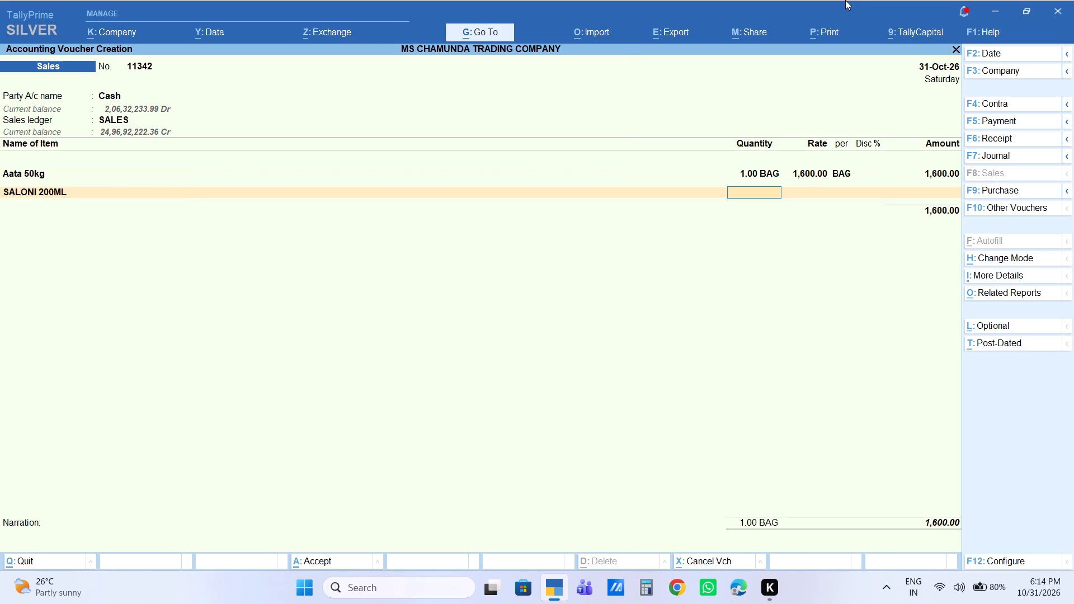
key("1")
key("Return")
key("Return")
key("Return")
key("Return")
key("Return")
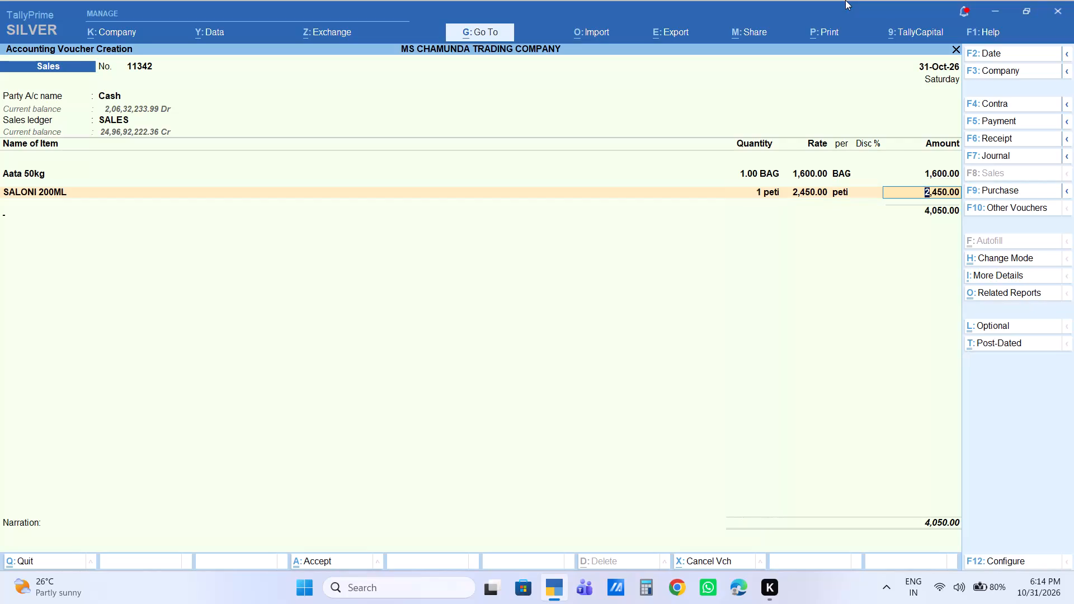
Add the stock item CHURA 23KG with 1 BAG at the default rate of 850.
type("chura23")
key("Return")
key("1")
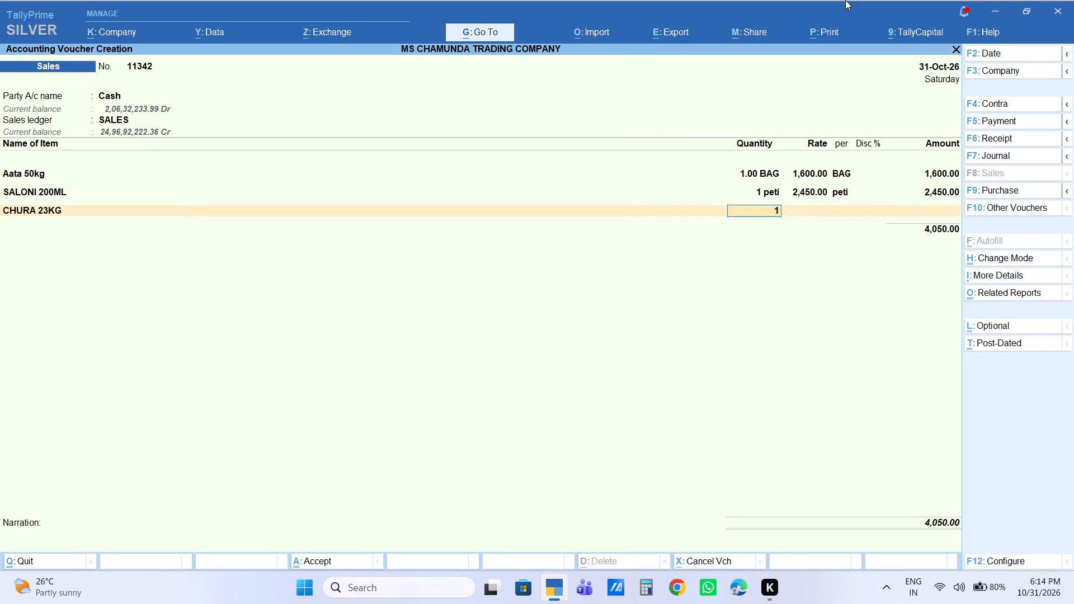
key("Return")
key("Return")
key("Return")
key("Return")
key("Return")
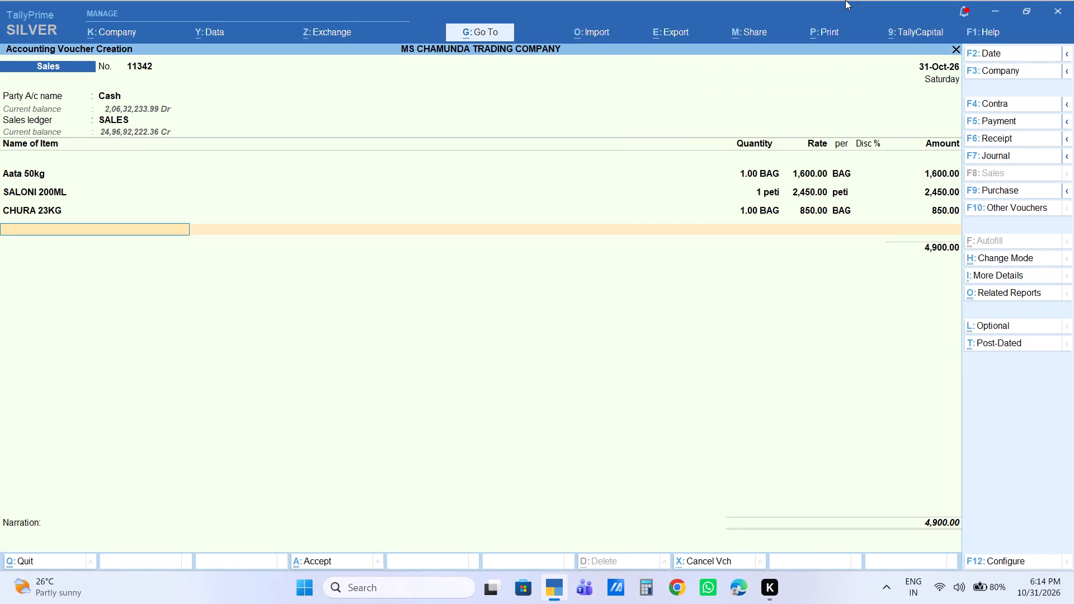
Add the stock item Fortune 500ml PETI with 1 peti and an amount of 2020.
type("fort")
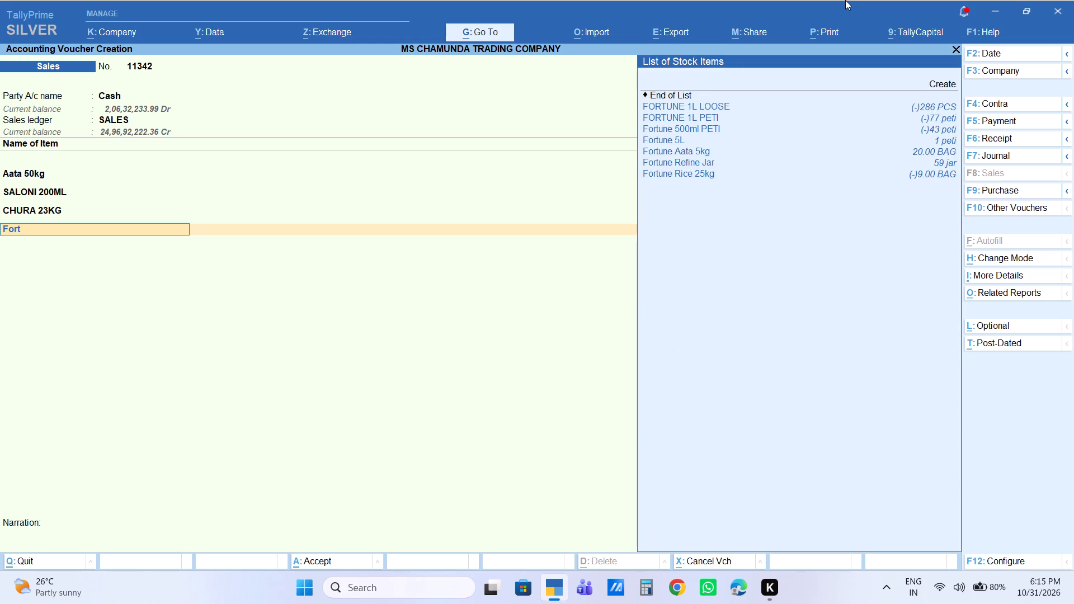
key("Down")
key("Down")
key("Down")
key("Return")
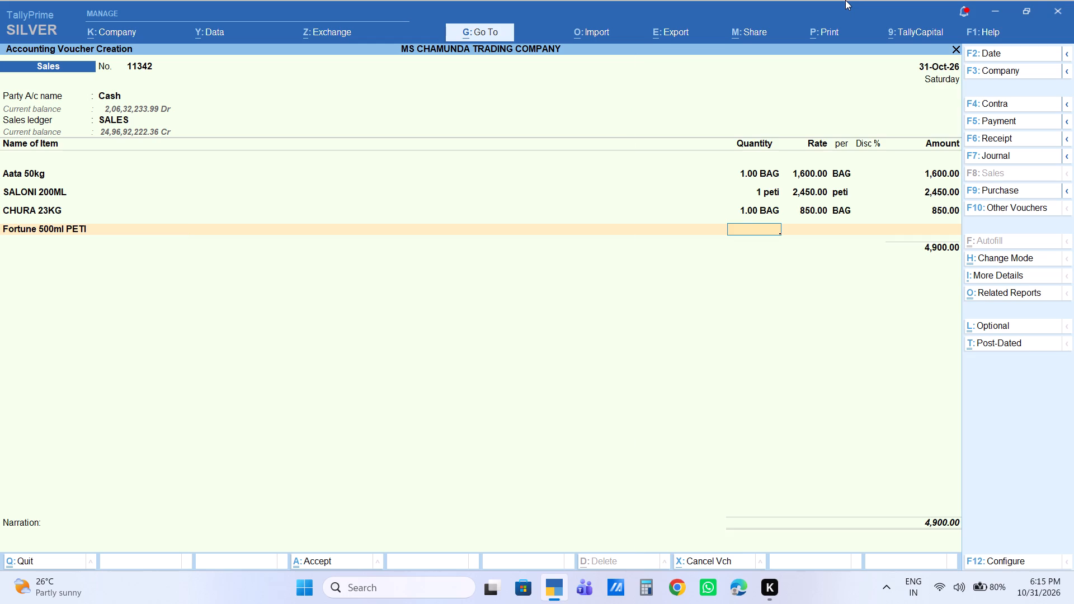
key("1")
key("Return")
key("Return")
key("Return")
key("Return")
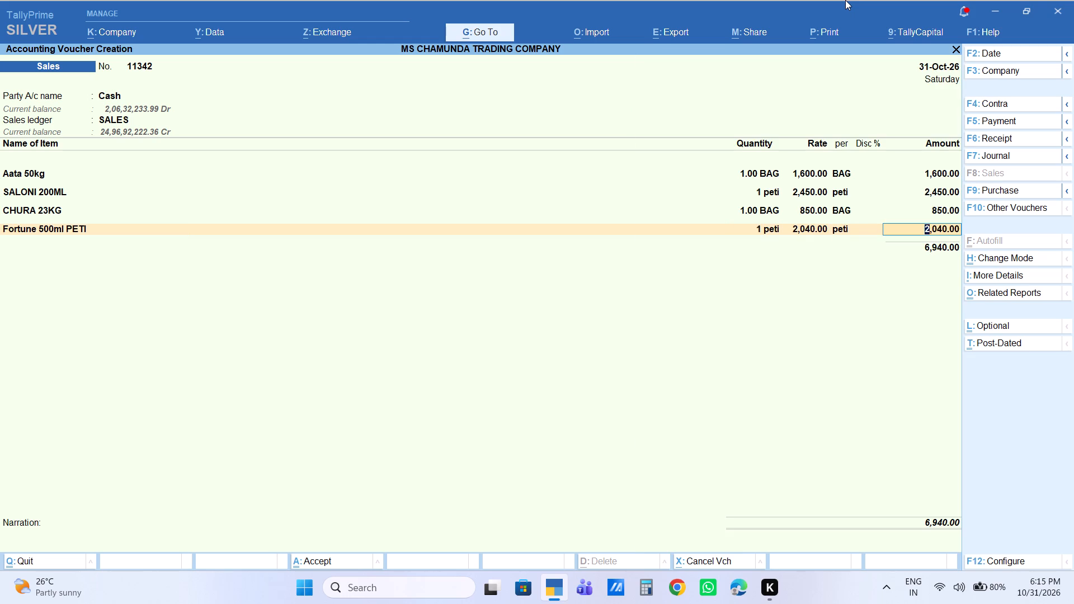
type("2020")
key("Return")
Add a Labour Charge of 10 below the items and save the sales voucher without narration.
key("Return")
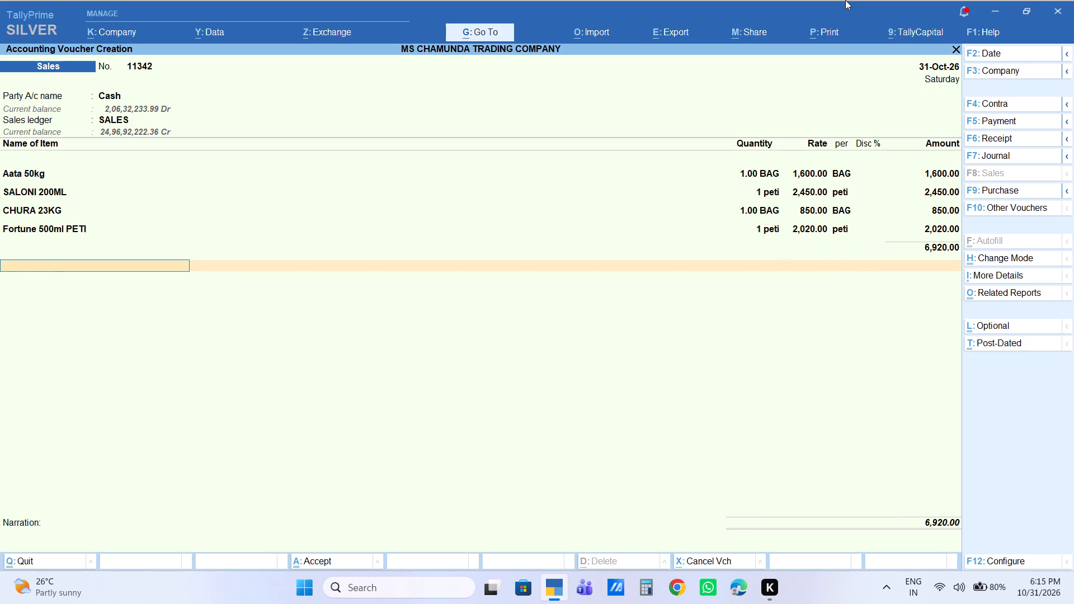
type("la")
key("Return")
key("Return")
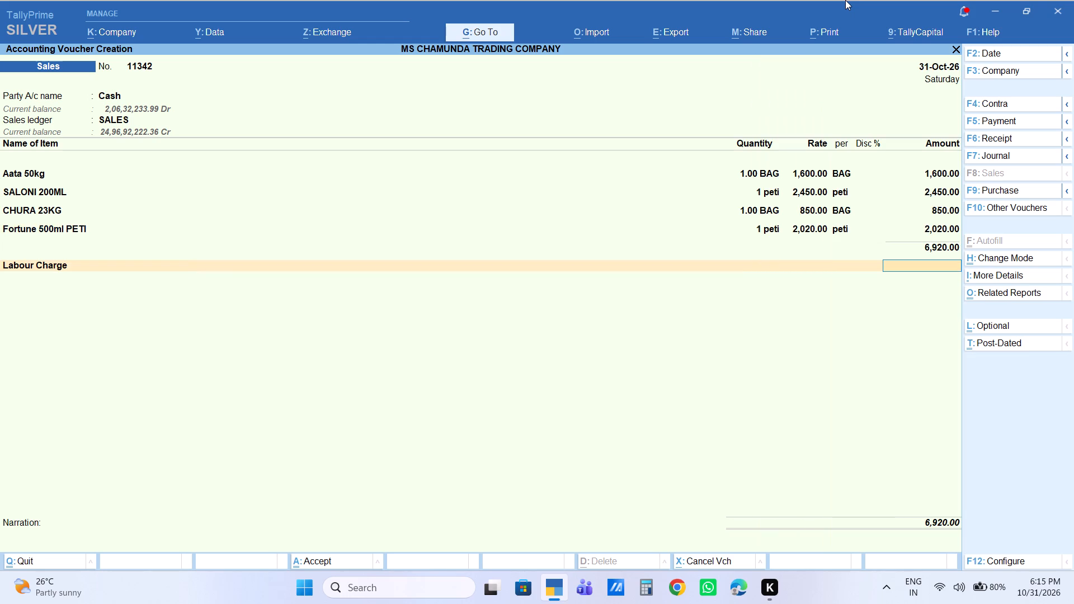
type("10")
key("Return")
key("Return")
key("Return")
key("Return")
key("Return")
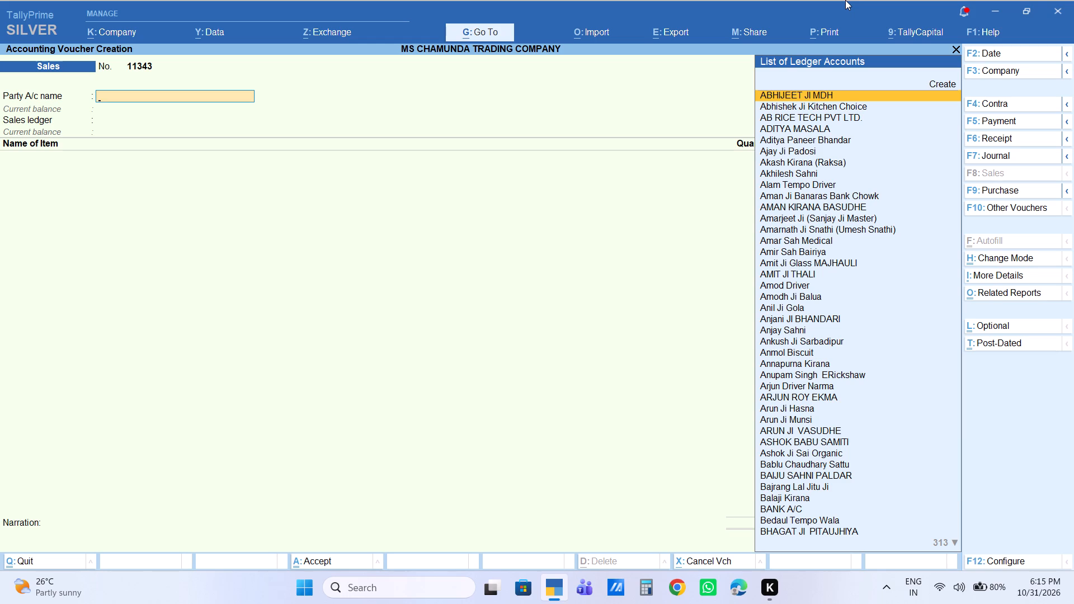
Set the party of the new sales voucher to Cash, keeping the default party details and the SALES ledger.
type("cas")
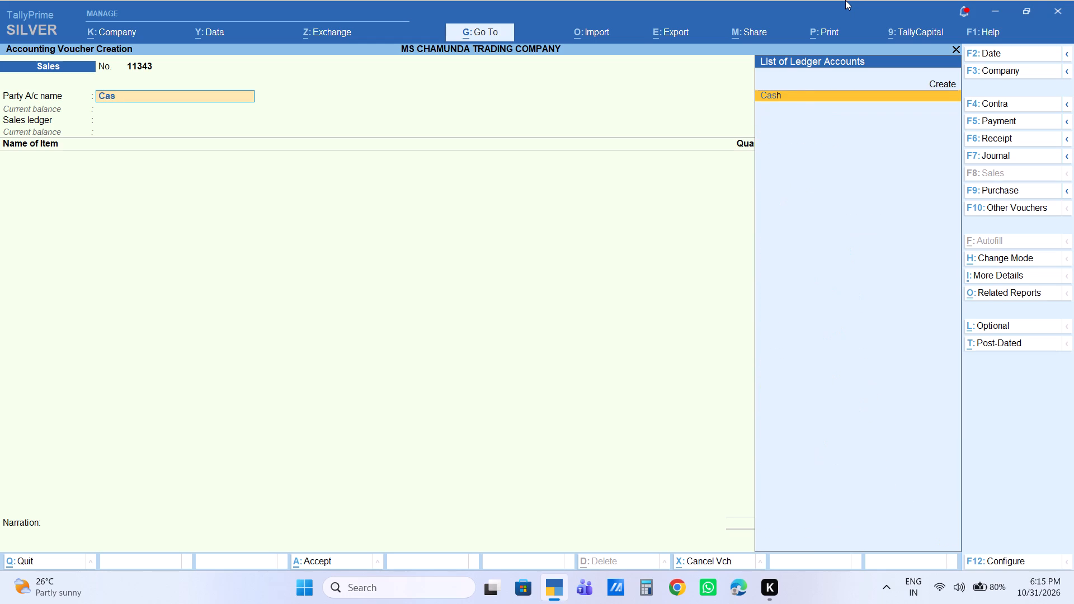
key("Return")
key("Return")
key("Return")
key("Return")
key("Return")
key("Return")
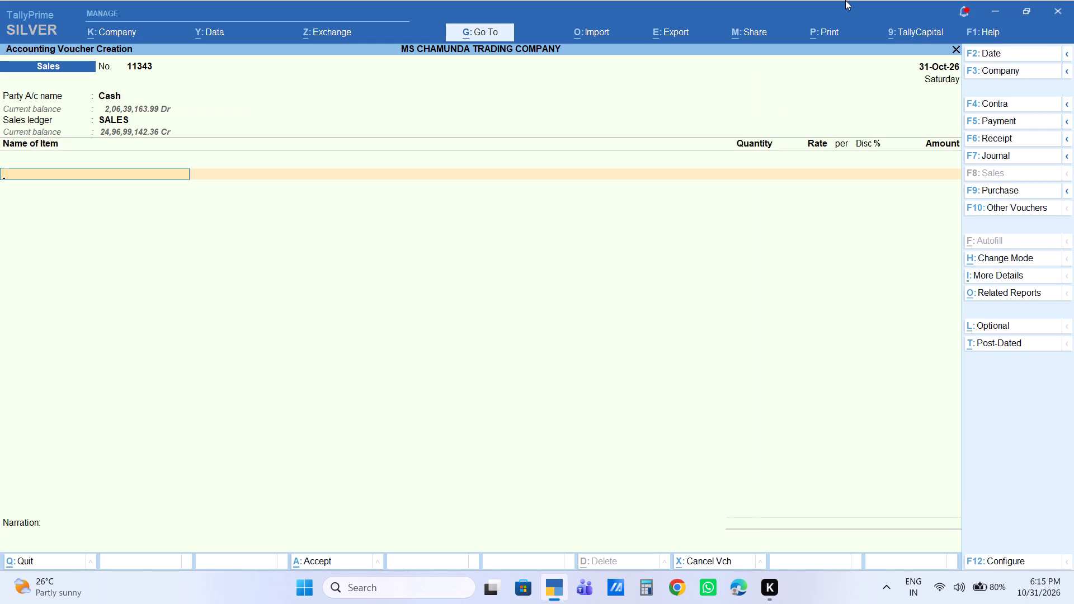
Add the stock item SONAMOTI 20kg with a quantity of 4 and an amount of 2500.
type("sobnamo")
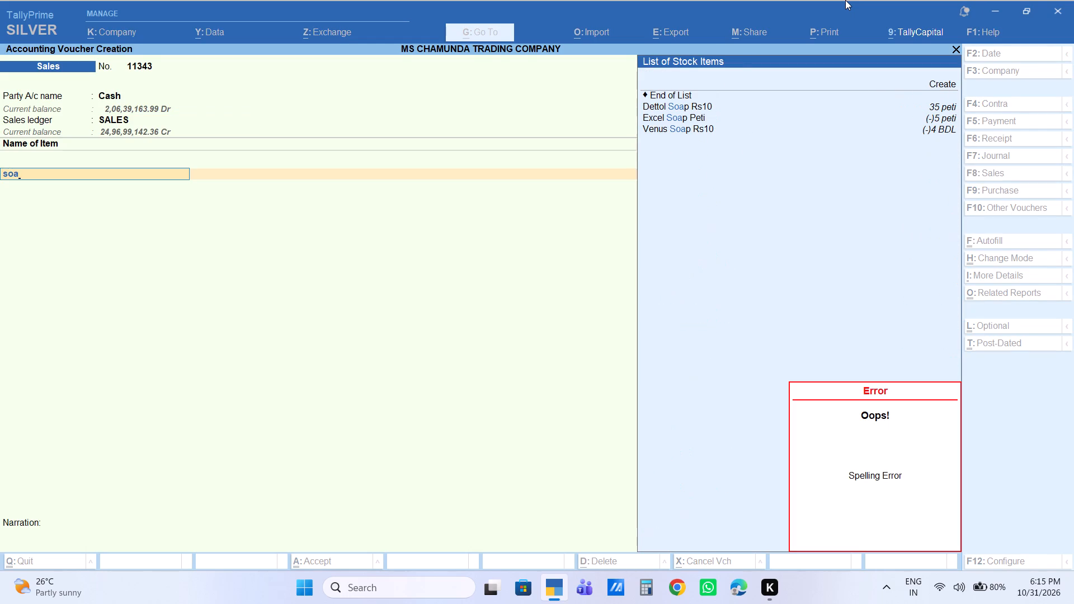
key("BackSpace")
key("BackSpace")
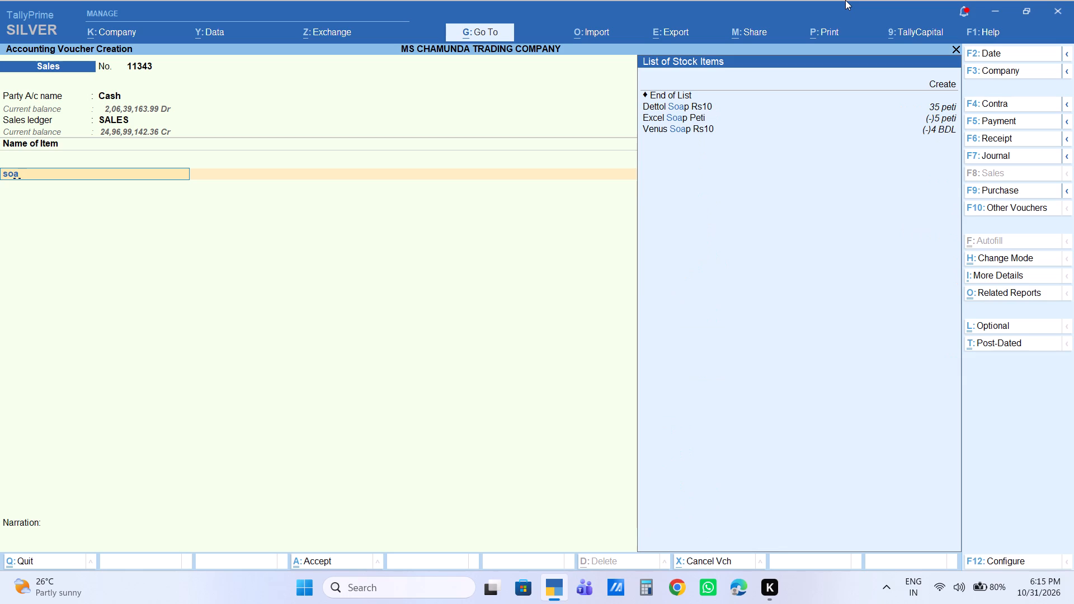
type("nam")
key("Down")
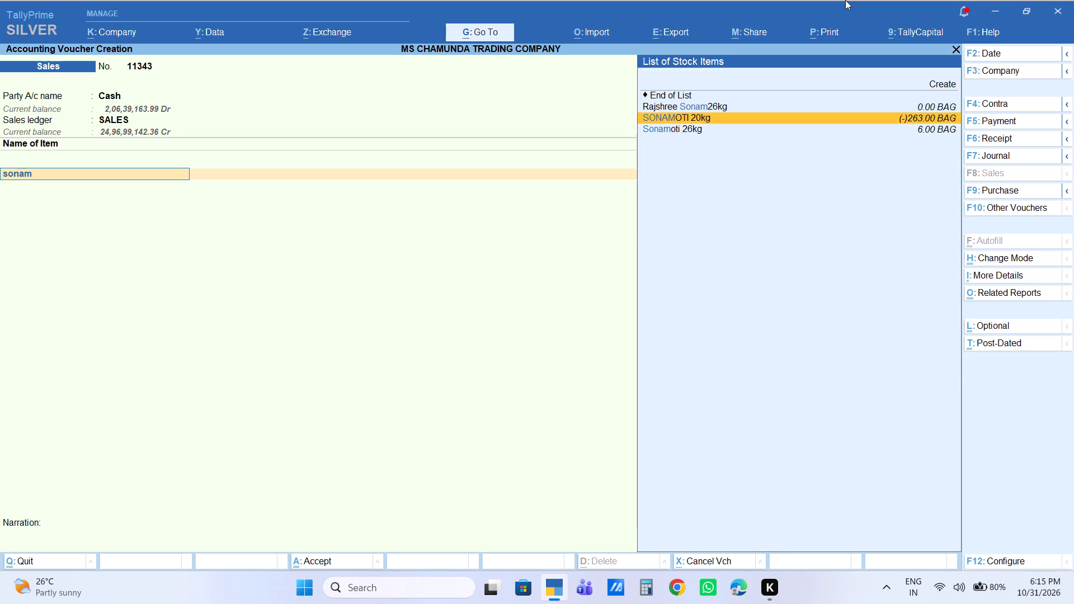
key("Return")
key("4")
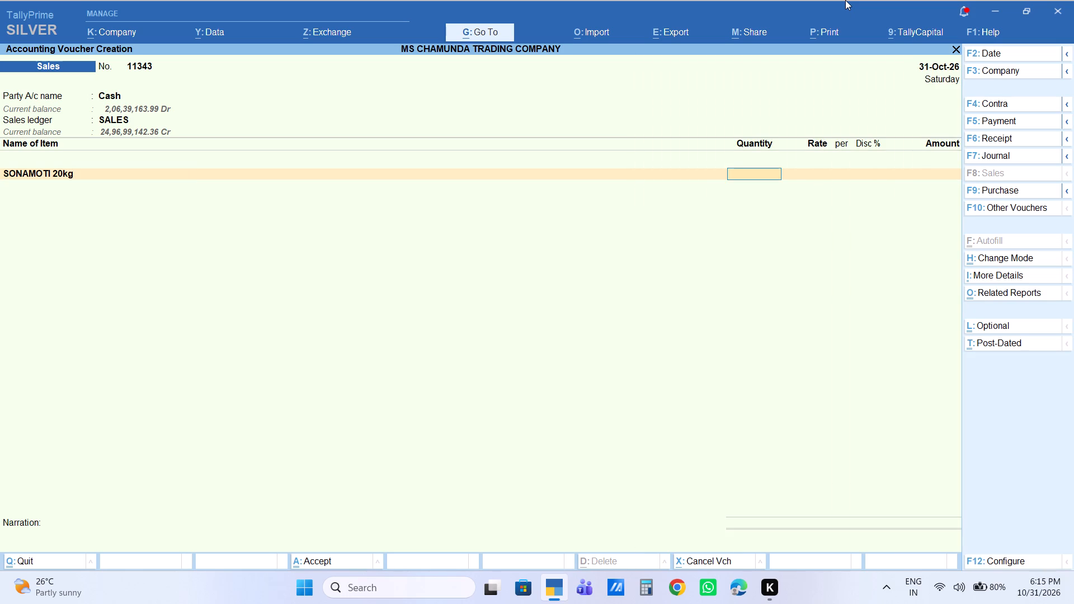
key("Return")
key("Return")
key("Return")
key("Return")
type("2500")
key("Return")
Add a Labour Charge of 10 and save the sales voucher without narration.
key("Return")
type("la")
key("Return")
key("Return")
type("10")
key("Return")
key("Return")
key("Return")
key("Return")
key("Return")
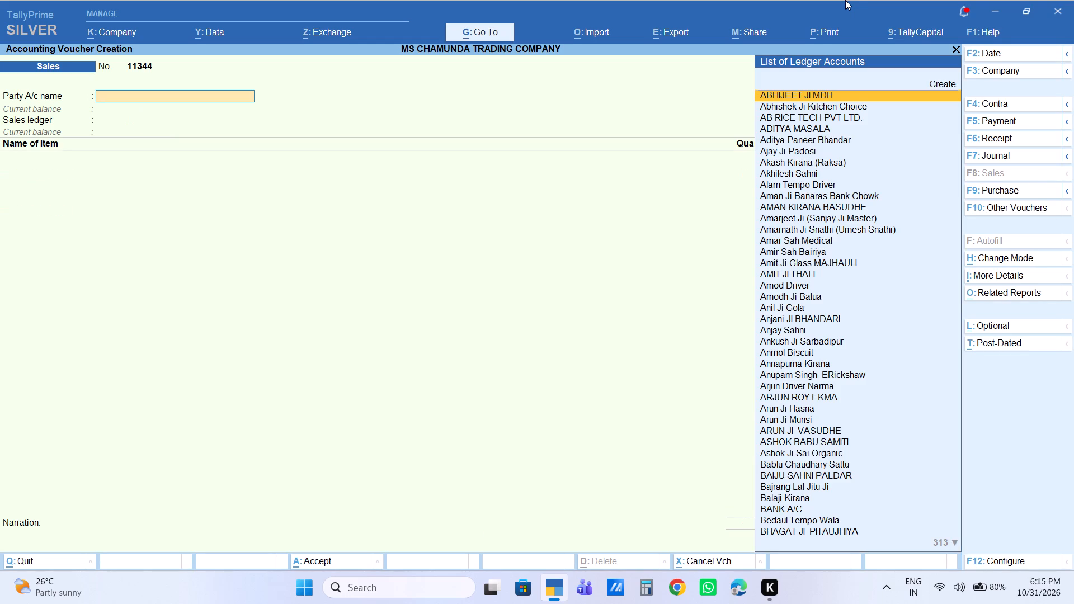
Set the party of the following sales voucher to Cash, keeping the default party details and the SALES ledger.
type("cas")
key("Return")
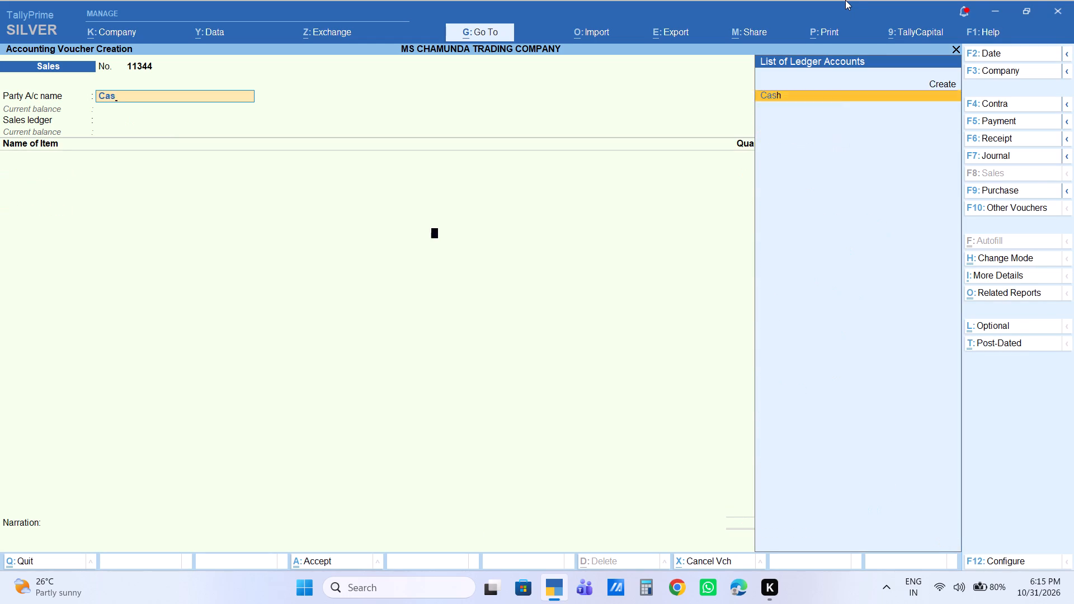
key("Return")
key("Return")
key("Return")
key("Return")
key("Return")
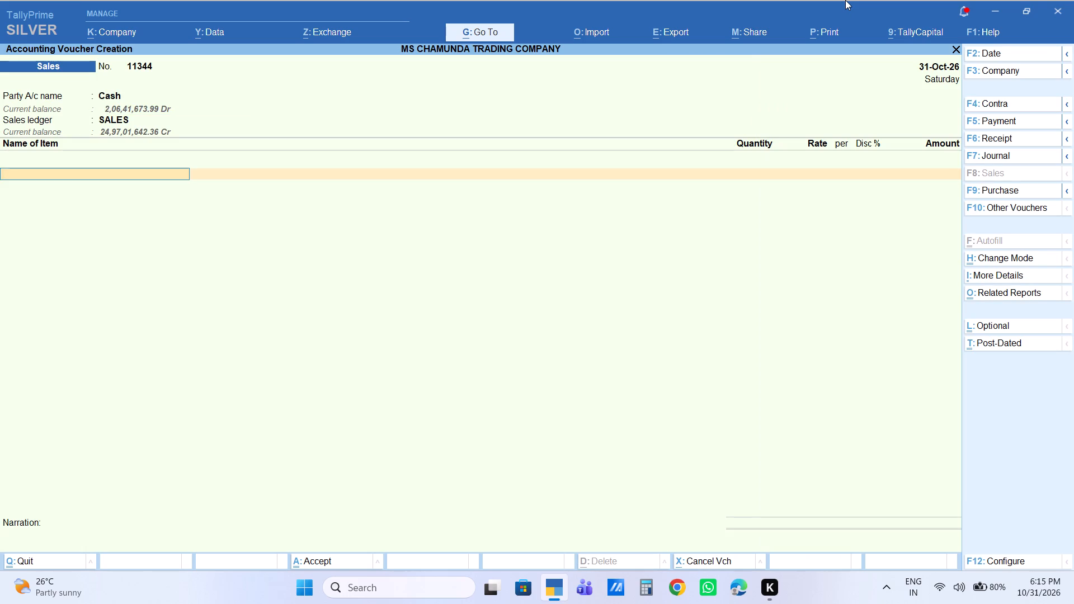
Add the stock item Soyabin 5kg with 1 BAG at the default rate of 370 and save the voucher.
type("sioyab")
key("BackSpace")
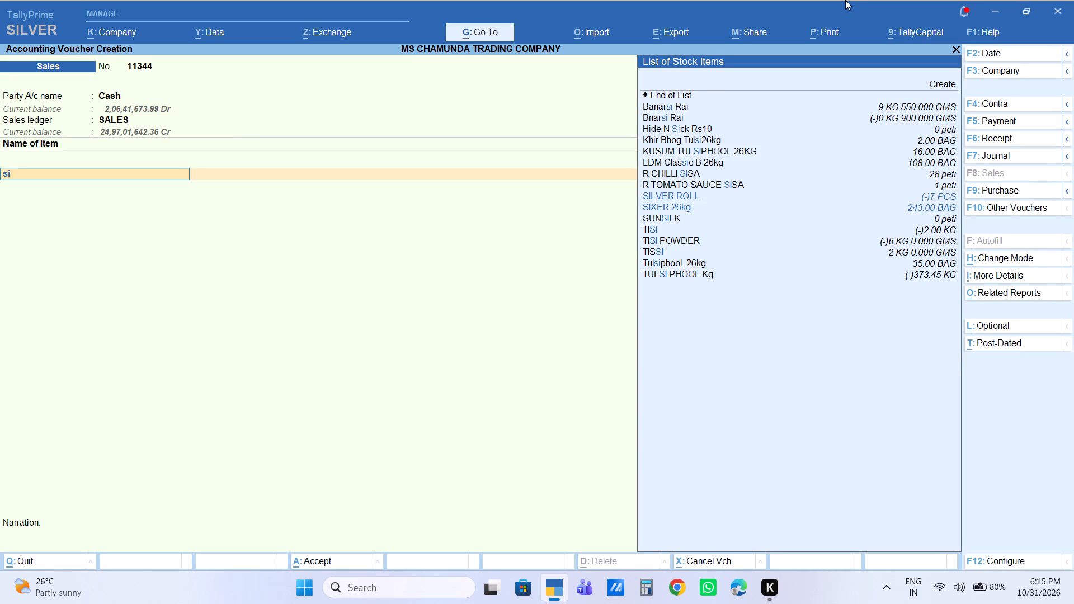
key("BackSpace")
type("oya")
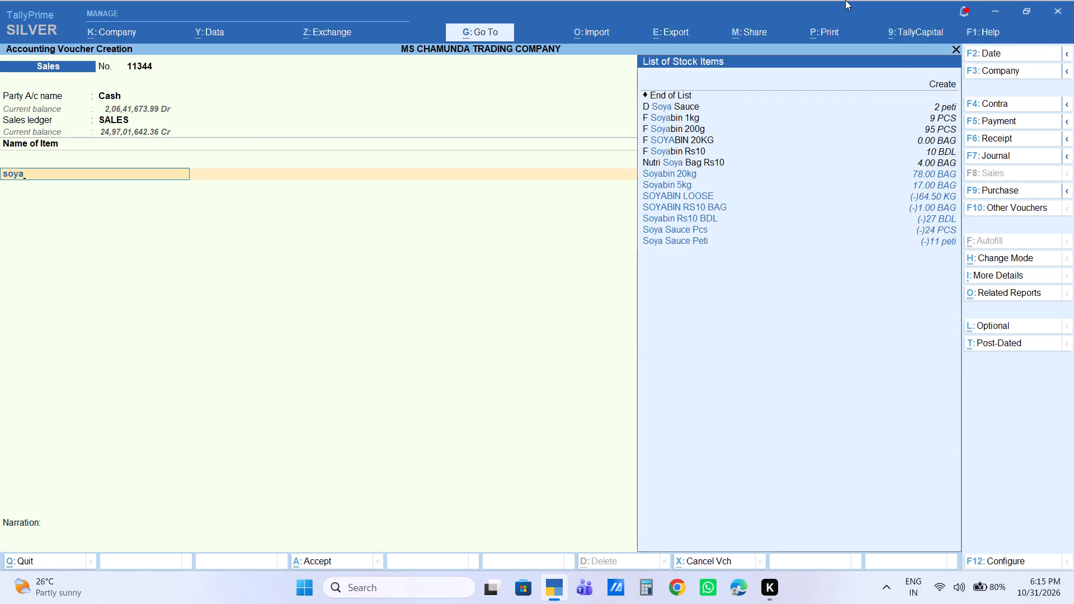
key("Down")
key("Down")
key("Return")
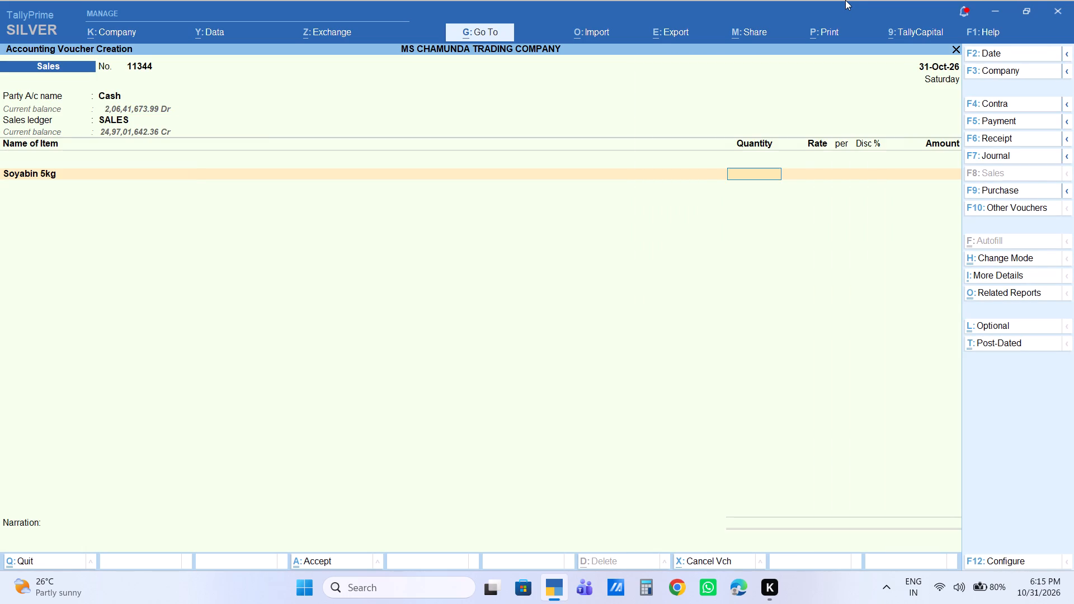
key("1")
key("Return")
key("ctrl+a")
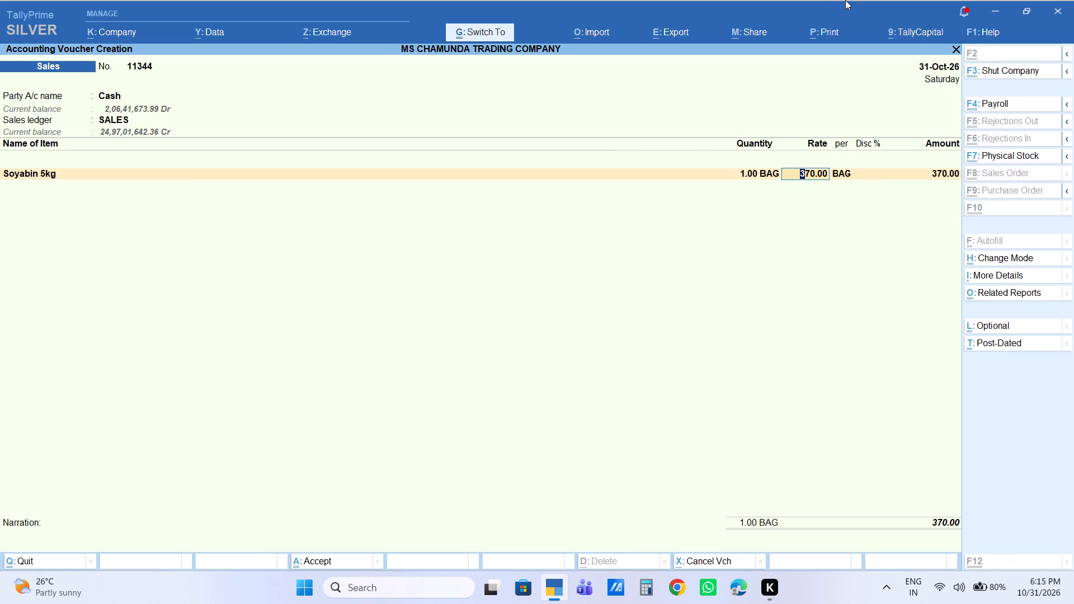
Set the party of the new sales voucher to Cash, keeping the default party details and the SALES ledger.
type("cas")
key("Return")
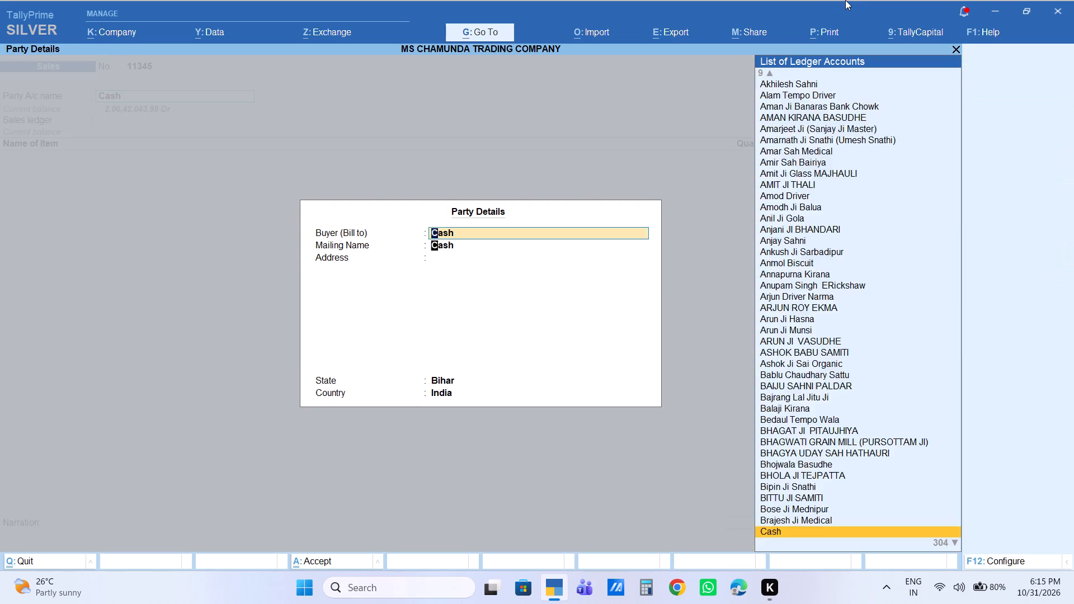
key("Return")
key("Return")
key("Return")
key("Return")
key("Return")
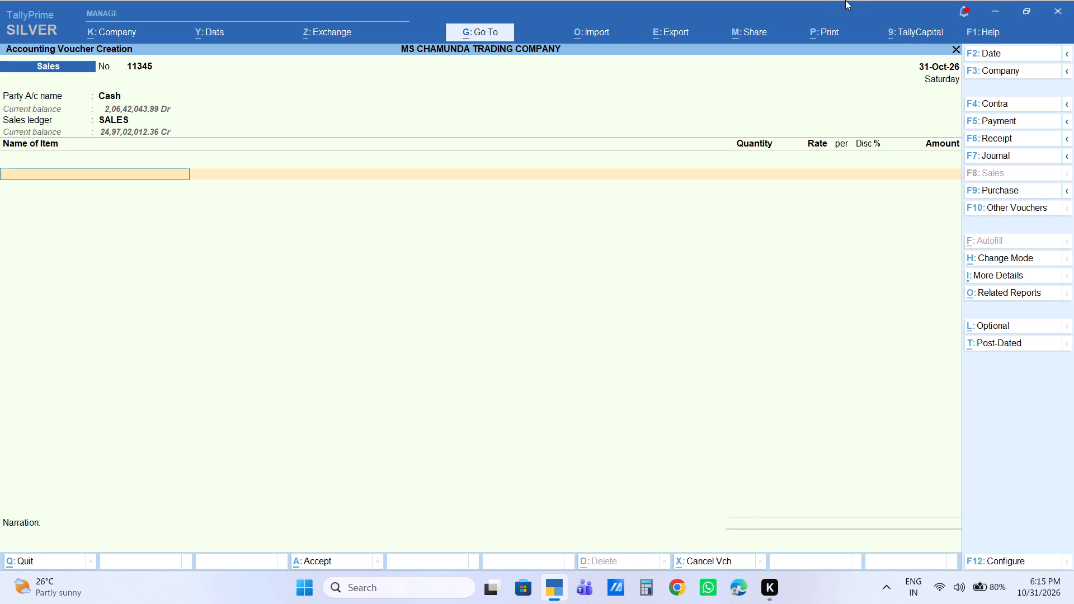
Add the stock item Parle G Rs3 with a quantity of 1 at the default rate and save the voucher.
type("parle")
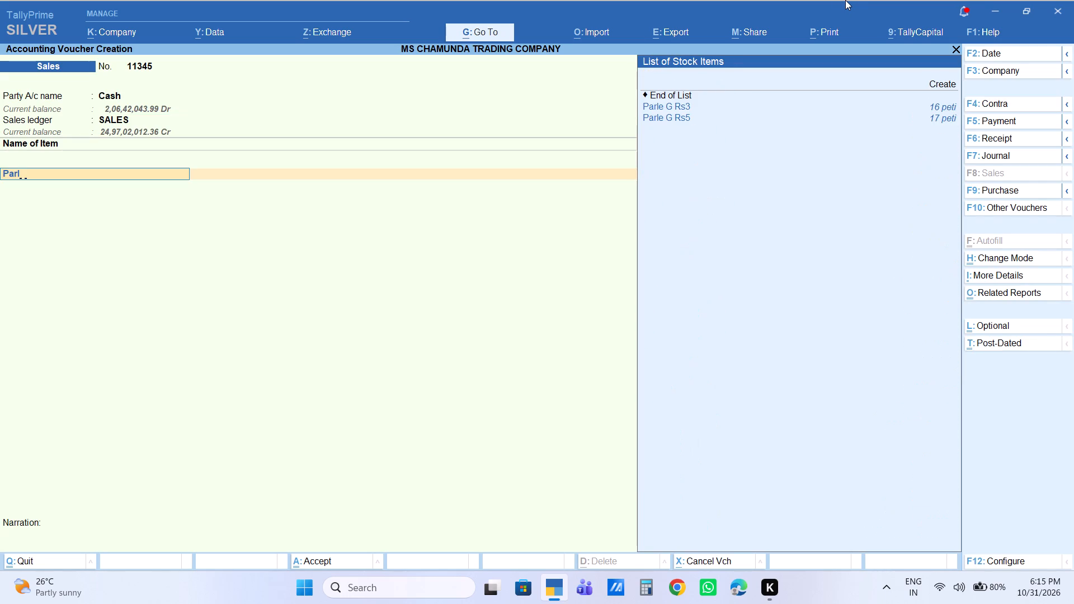
key("Down")
key("Return")
key("1")
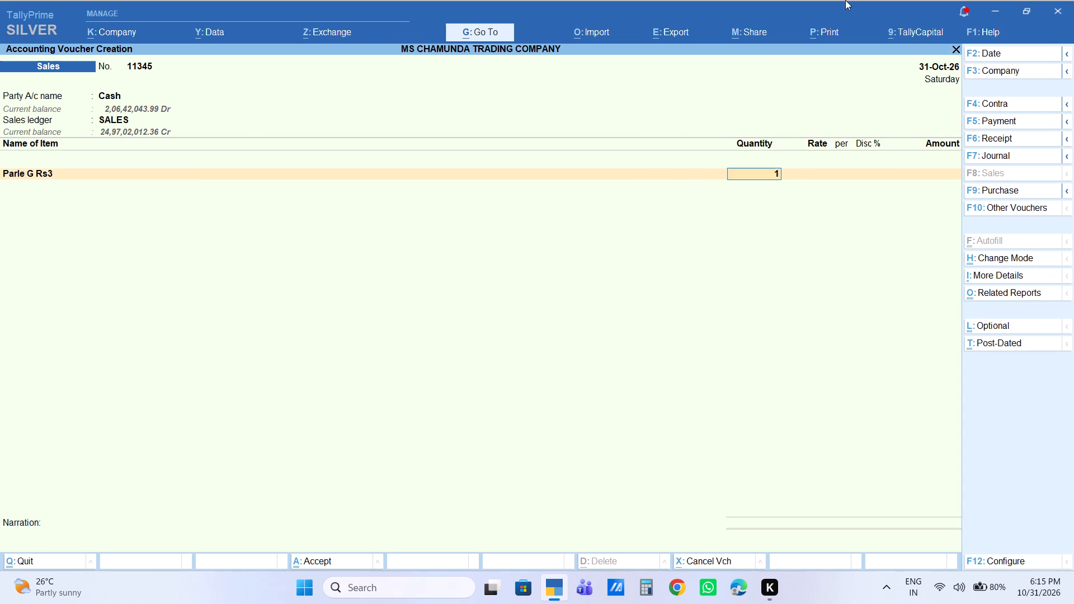
key("Return")
key("Return")
key("Return")
key("Return")
key("ctrl+a")
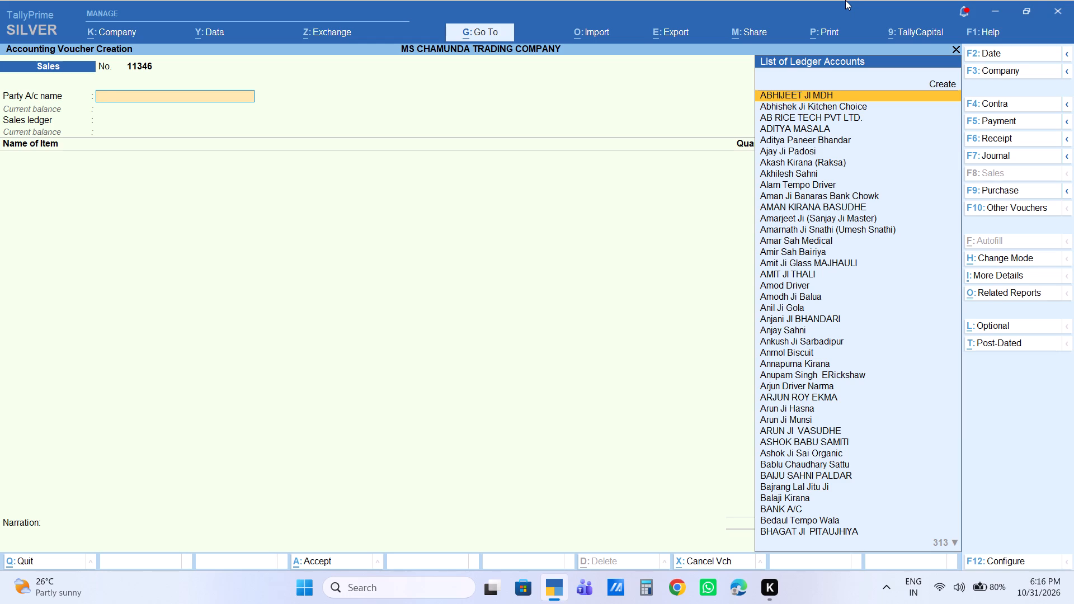
Set the party of the following sales voucher to Cash, keeping the default party details and the SALES ledger.
type("cas")
key("Return")
key("Return")
key("Return")
key("Return")
key("Return")
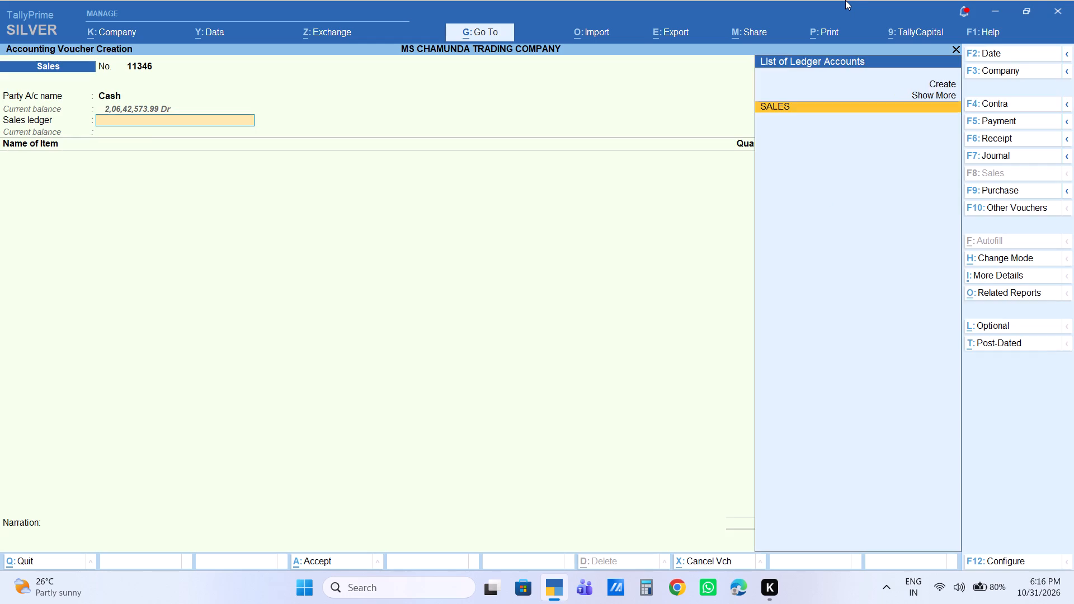
key("Return")
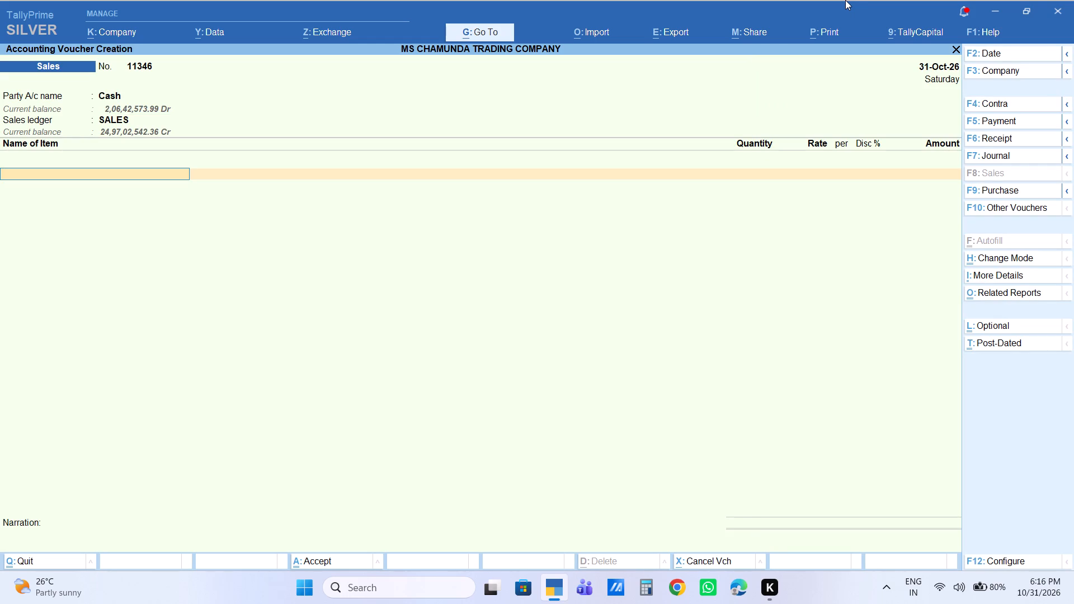
Add the stock item KAMDHENU 25KG with 5 BAG at the default rate of 850.
type("kamdhe")
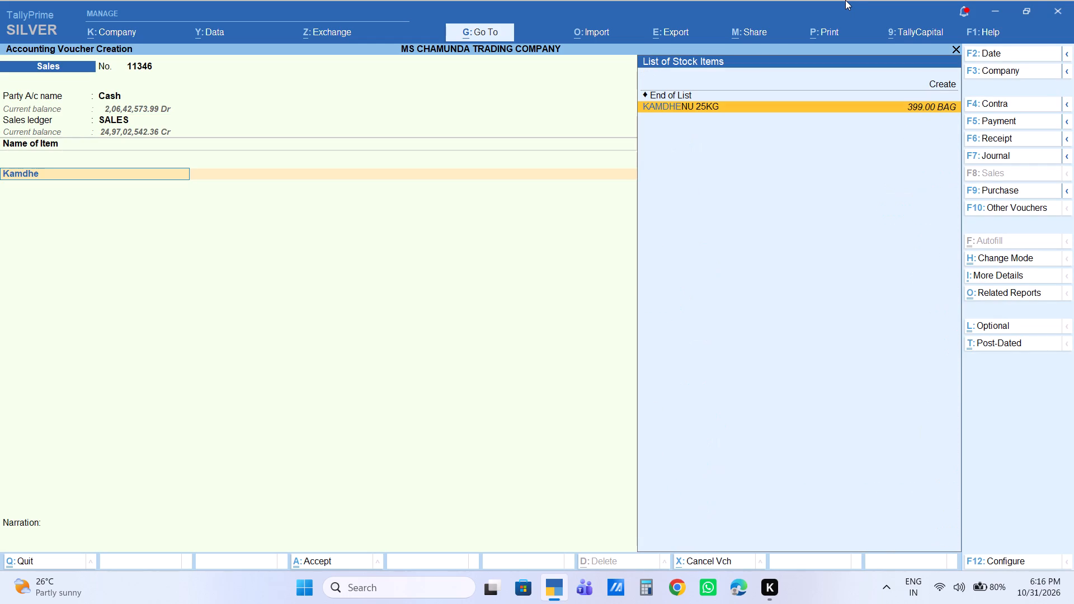
key("Return")
key("5")
key("Return")
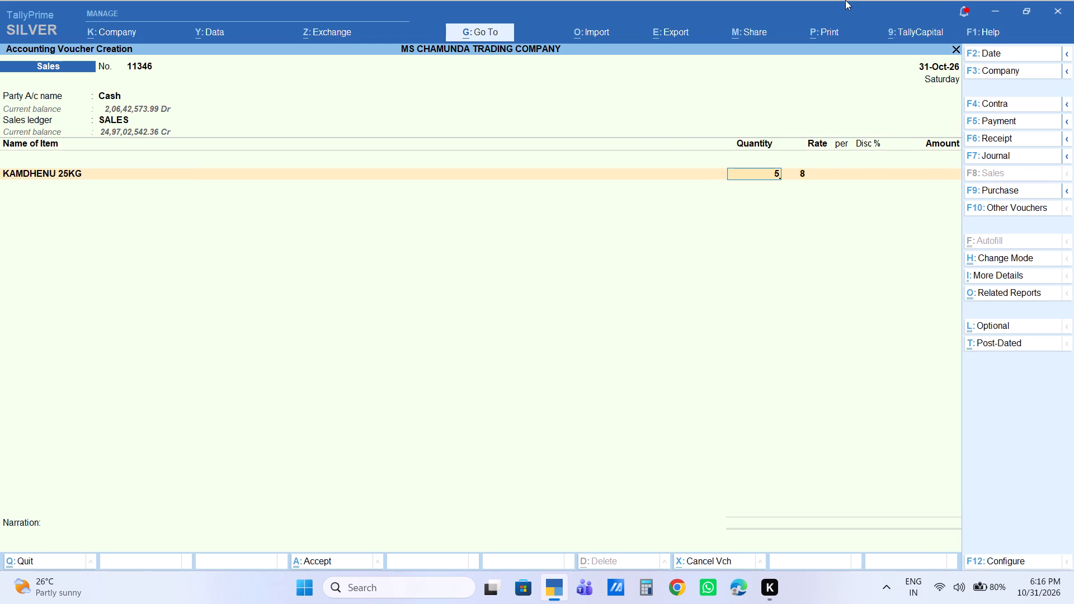
key("Return")
key("Return")
key("Return")
key("Return")
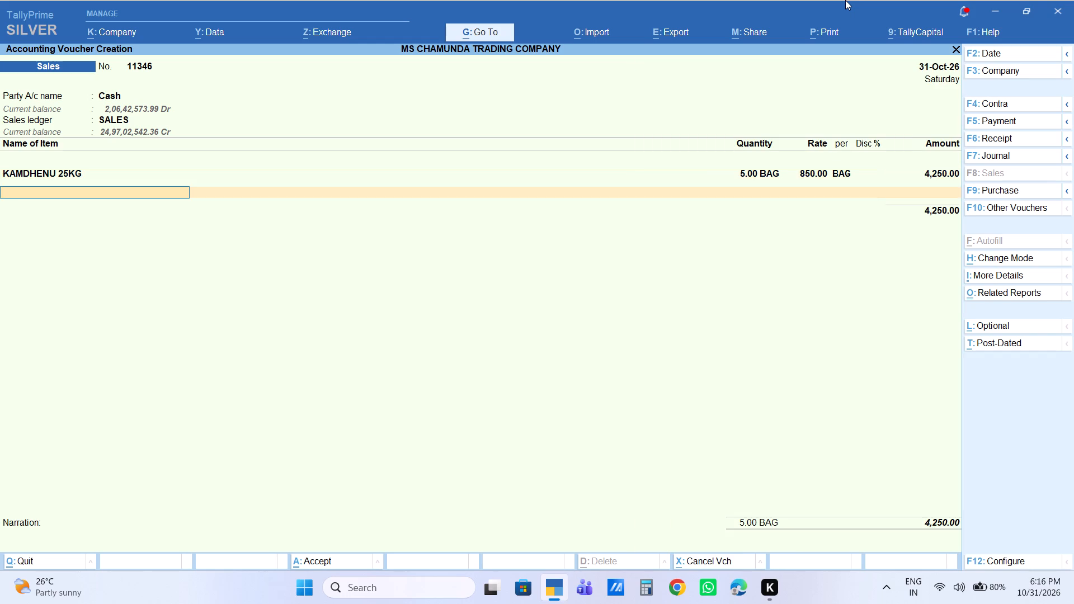
Add the stock item CHINI SF 50kg with 1 BAG at the default rate of 3,100.
type("sf")
key("Return")
key("1")
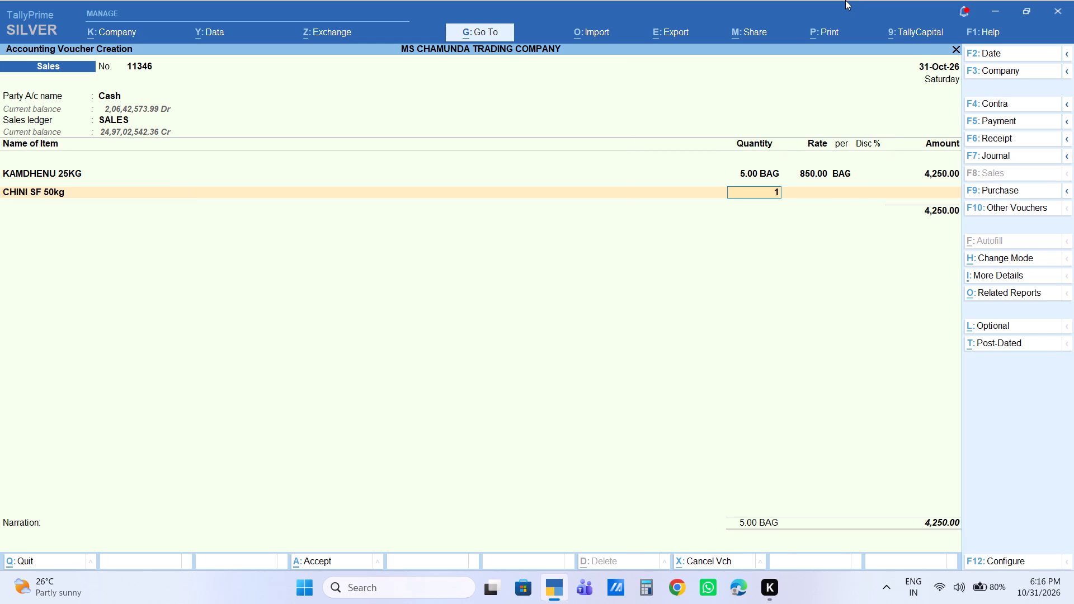
key("Return")
key("Return")
key("Return")
key("Return")
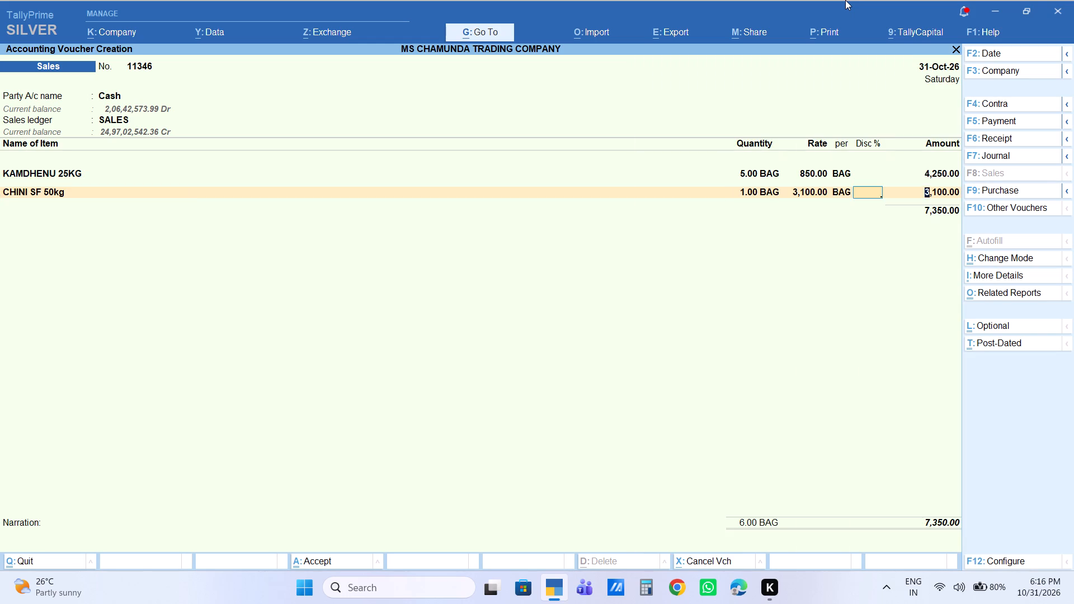
key("Return")
Add the stock item SALONI 1L PETI with 1 peti at the default rate of 3,050.
type("saloni")
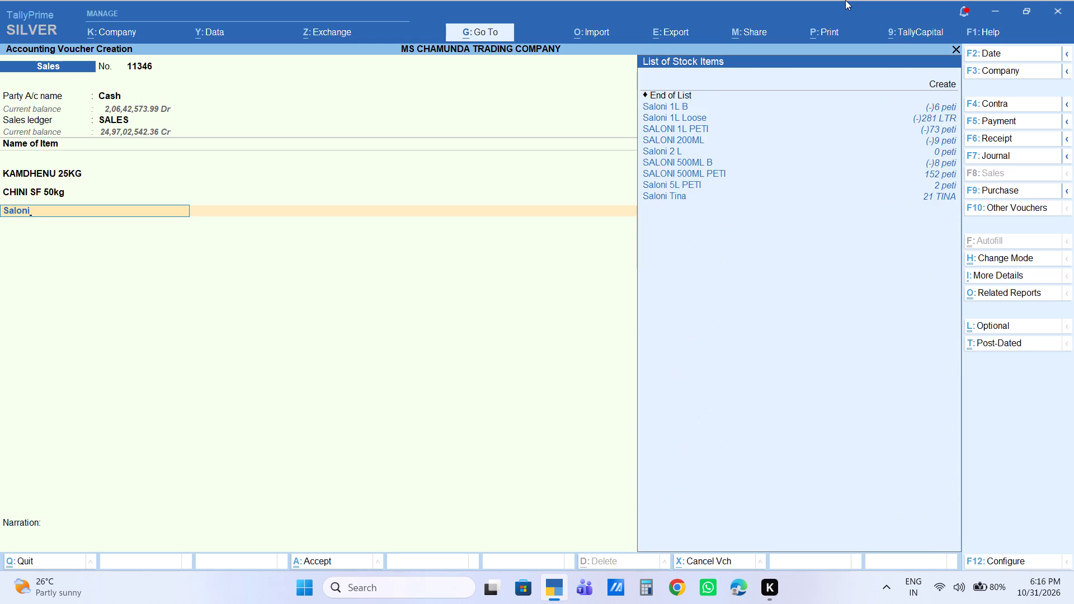
key("Down")
key("Down")
key("Down")
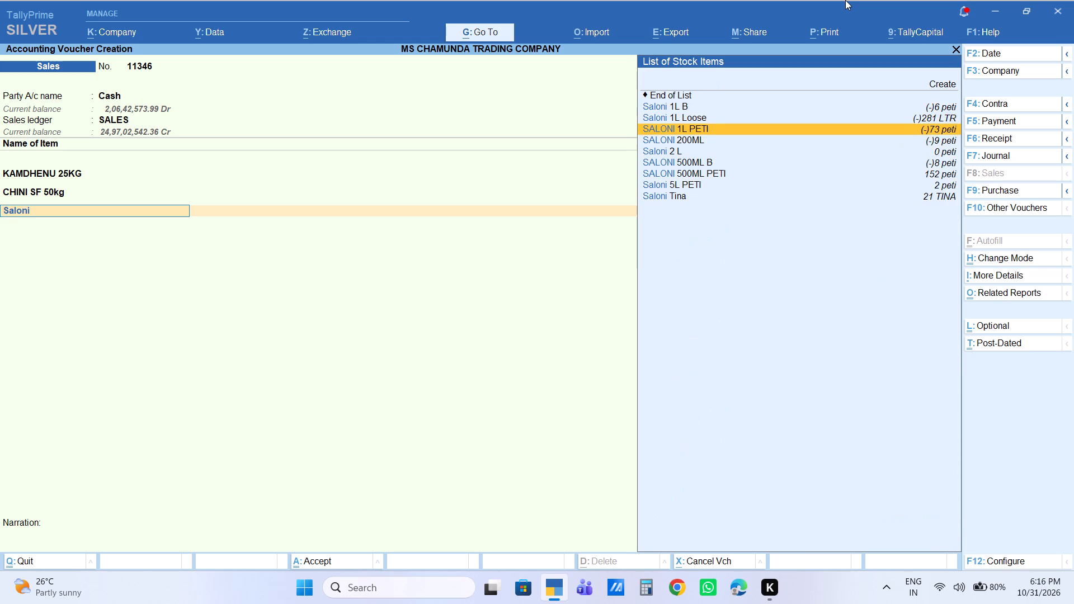
key("Return")
key("1")
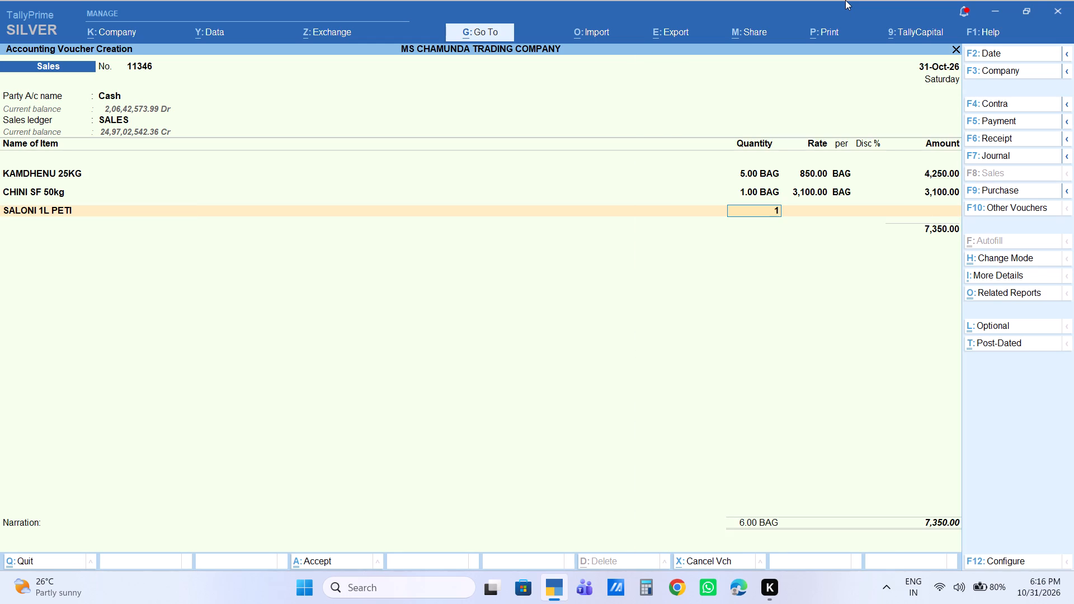
key("Return")
key("Return")
key("Return")
key("Return")
key("Return")
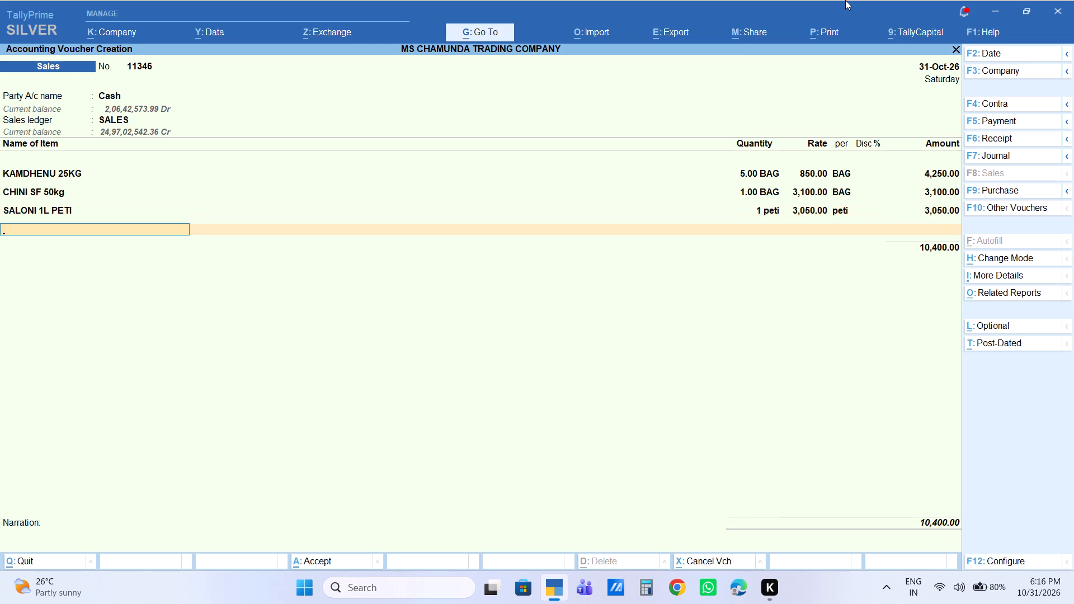
Add the stock item Sahnai Tina with 1 TINA at the default rate of 2,160.
type("sahnai")
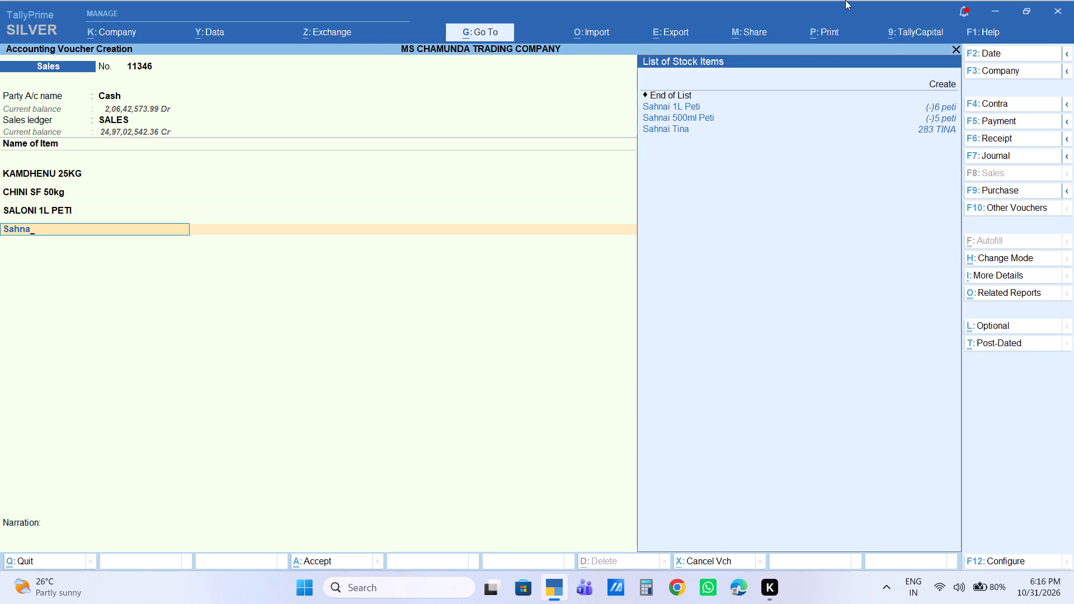
key("Down")
key("Down")
key("Down")
key("Down")
key("Return")
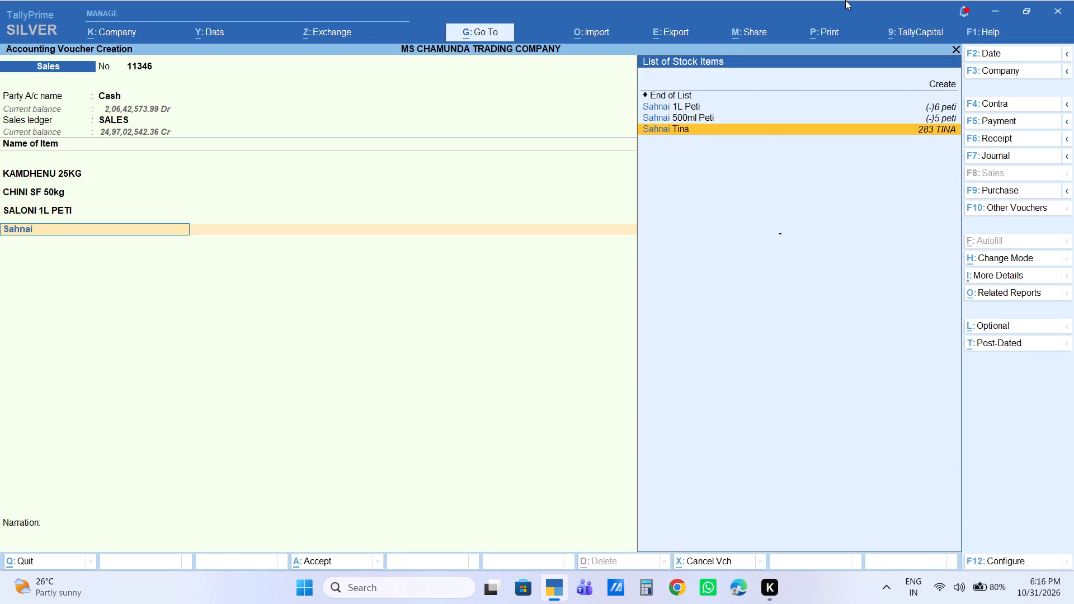
key("1")
key("Return")
key("Return")
key("Return")
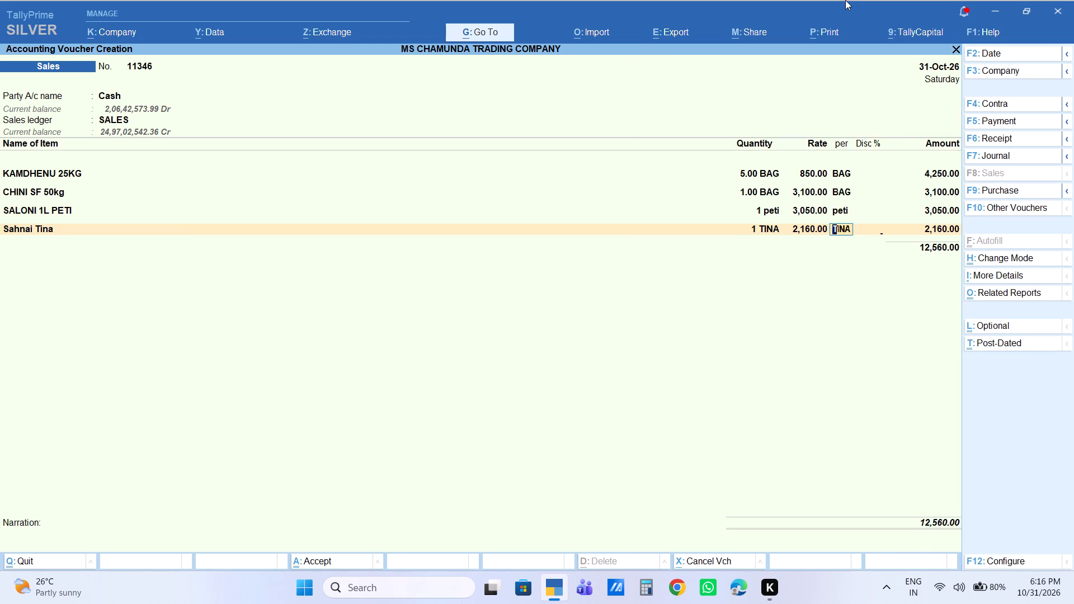
key("Return")
key("Return")
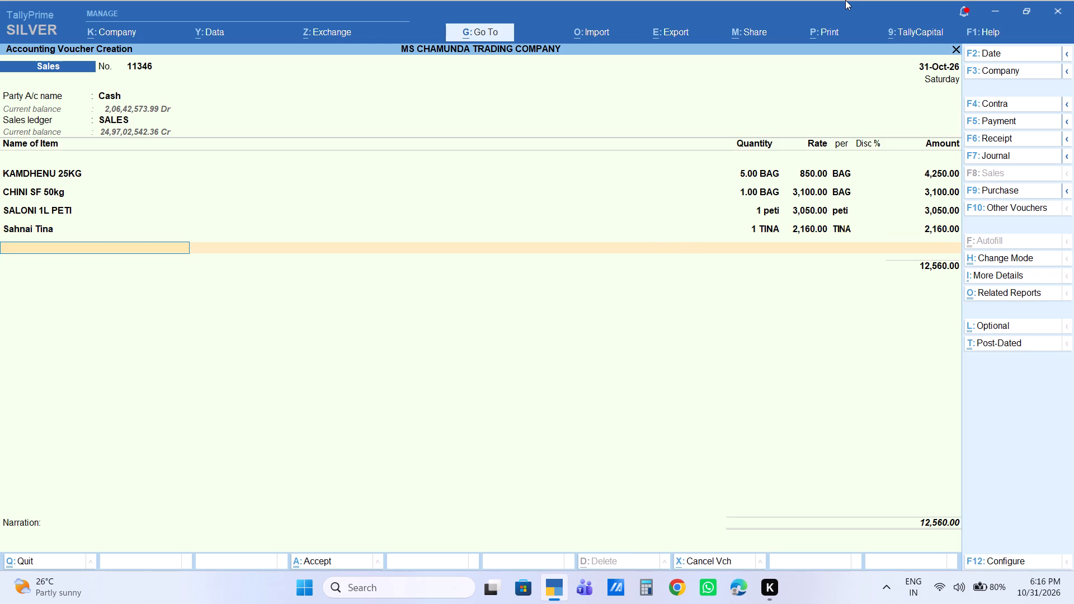
Add the stock item Wheel 500Gm with 1 BAG at the default rate of 1,620.
type("whe")
key("Down")
key("Down")
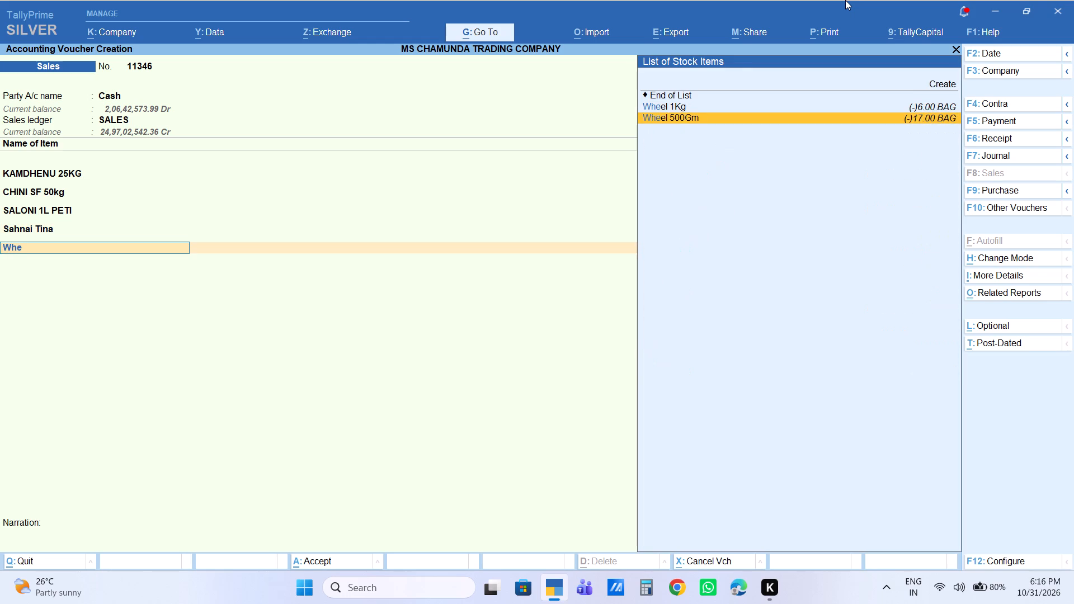
key("Return")
key("1")
key("Return")
key("Return")
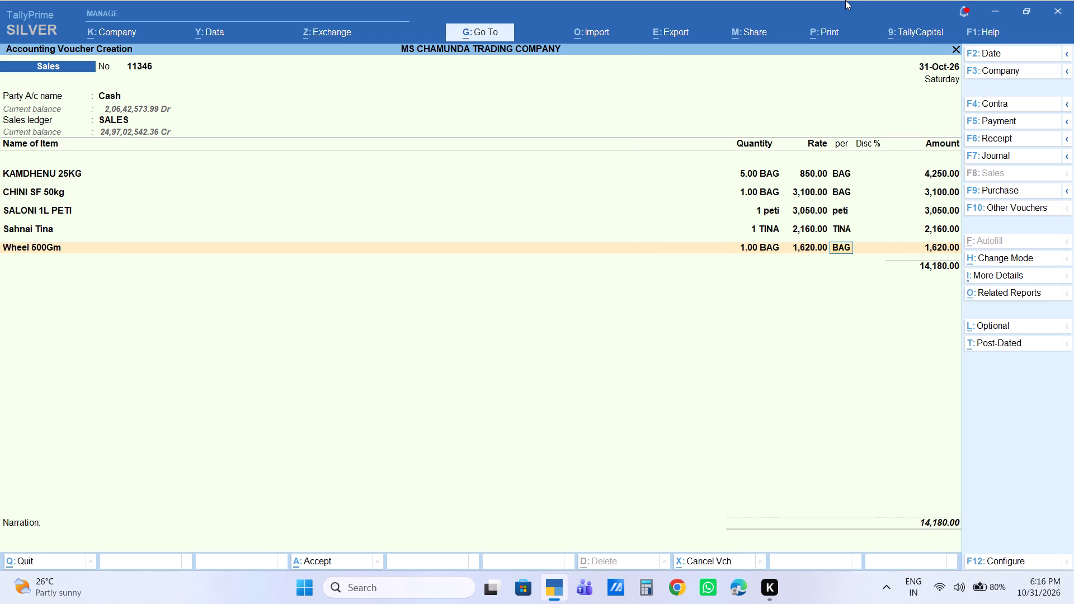
key("Return")
key("Return")
key("Return")
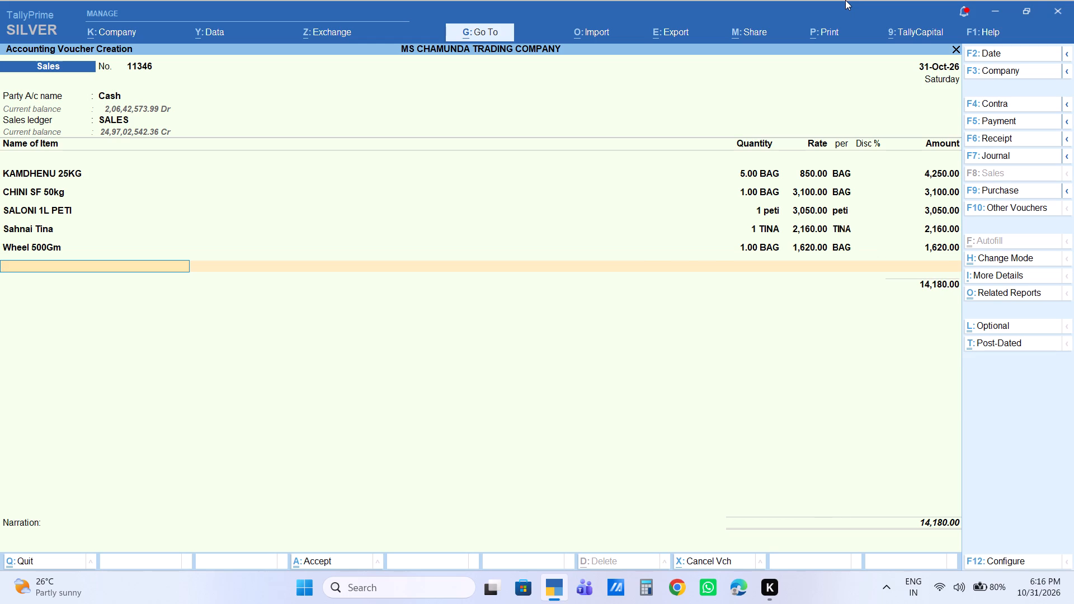
Add the stock item Soyabin 5kg with 1 BAG at the default rate of 370.
type("soyab")
key("Down")
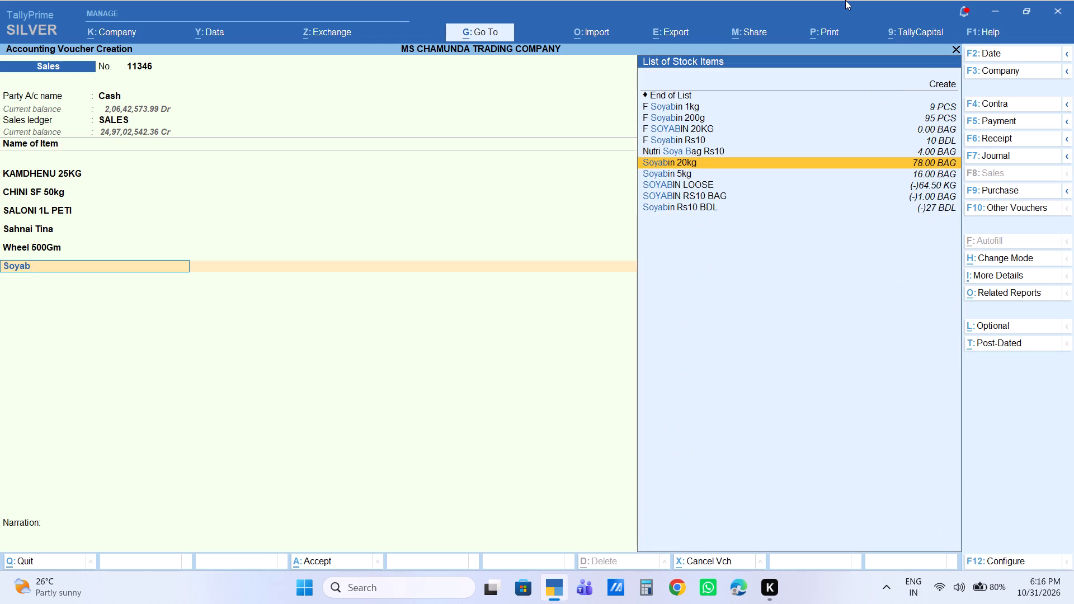
key("Down")
key("Return")
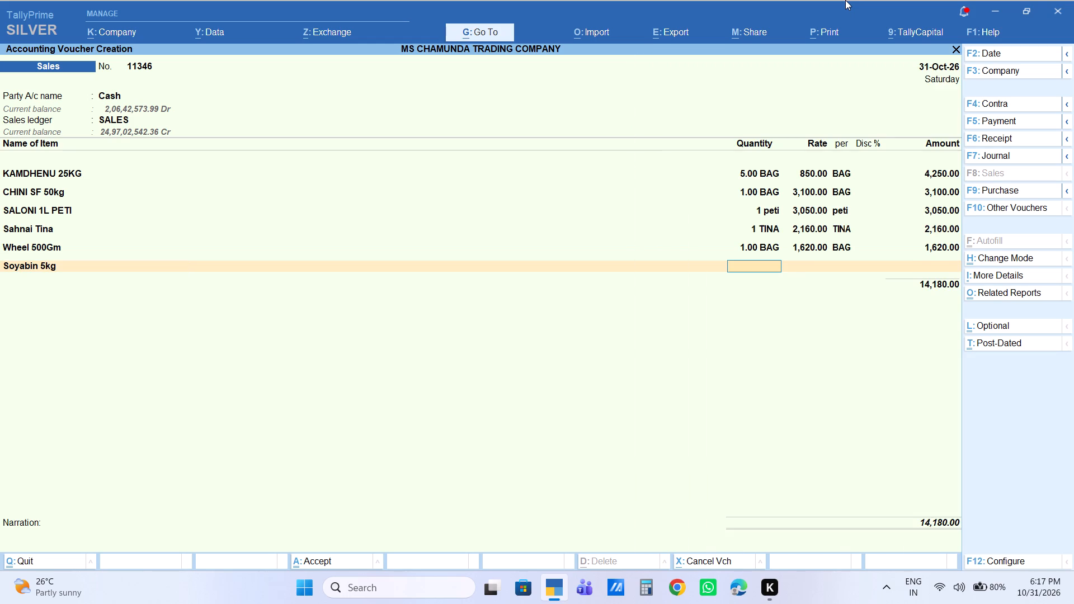
key("1")
key("Return")
key("Return")
key("Return")
key("Return")
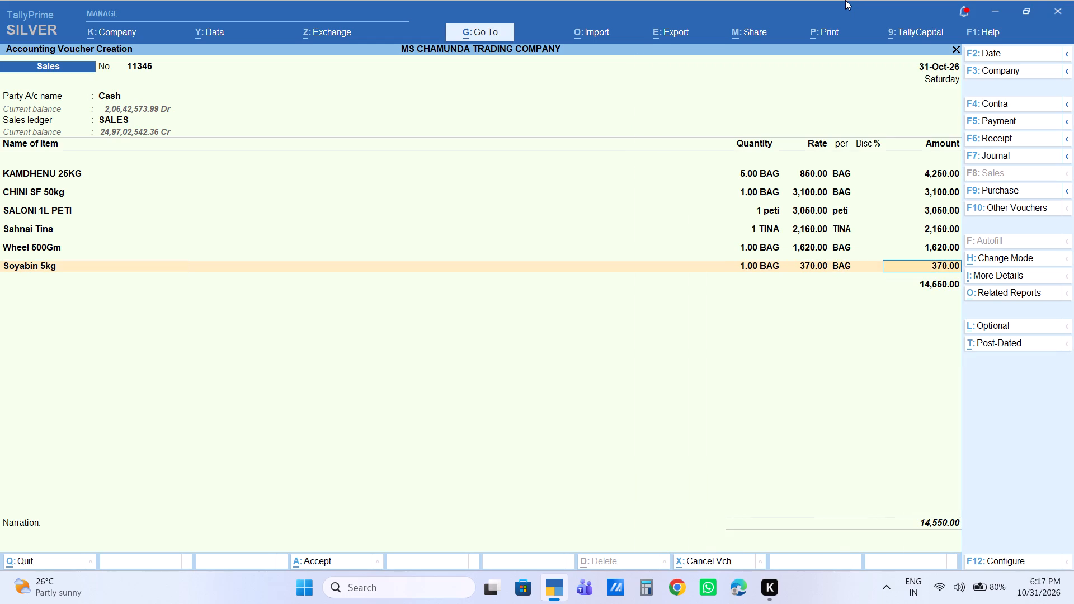
key("Return")
End the item list, add a Labour Charge of 20 and save the voucher.
key("Return")
type("la\\")
key("Return")
key("Return")
key("Return")
key("Return")
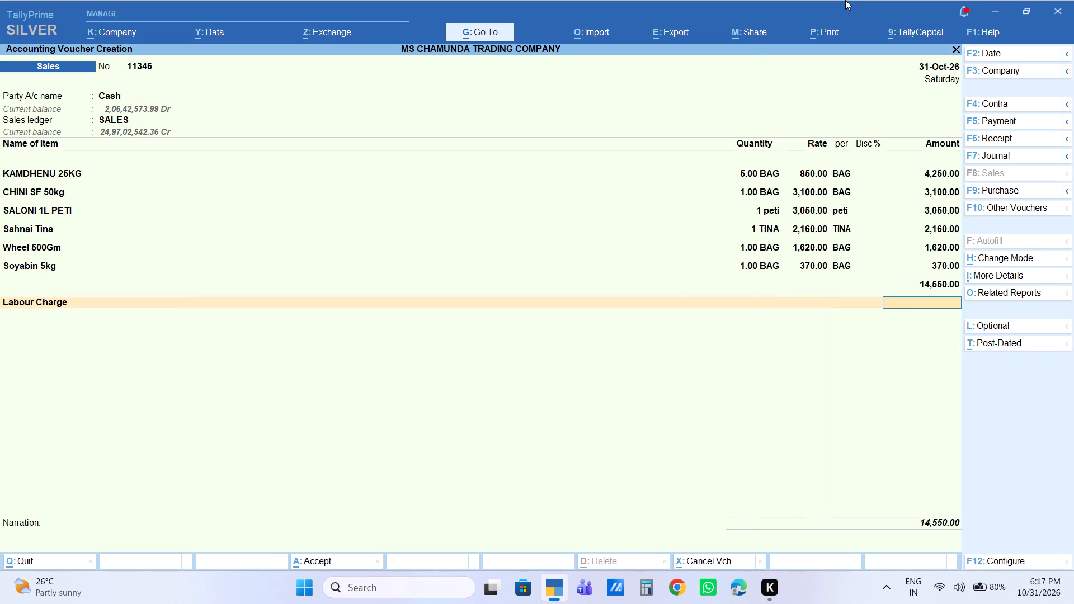
type("20")
key("Return")
key("Return")
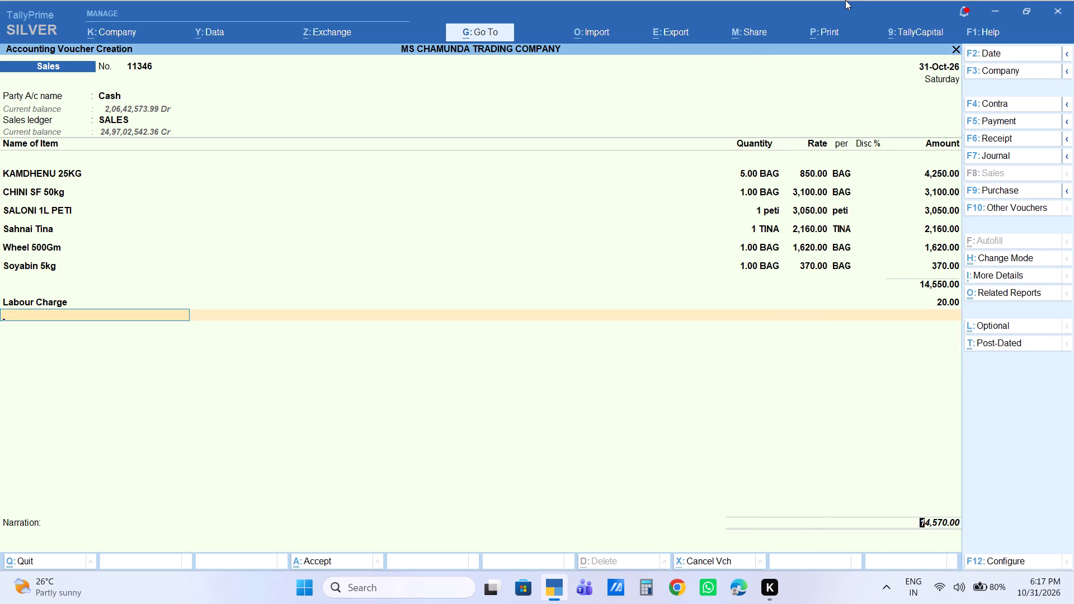
key("Return")
key("Return")
key("Return")
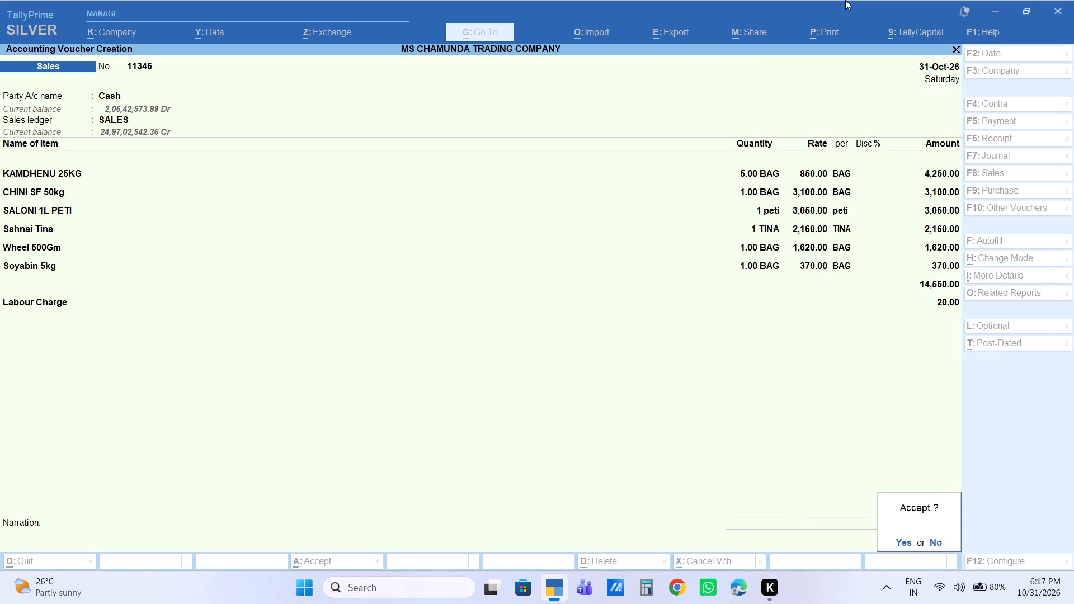
Set the party of the new sales voucher to Cash, keeping the default party details and the SALES ledger.
type("cas")
key("Return")
key("Return")
key("Return")
key("Return")
key("Return")
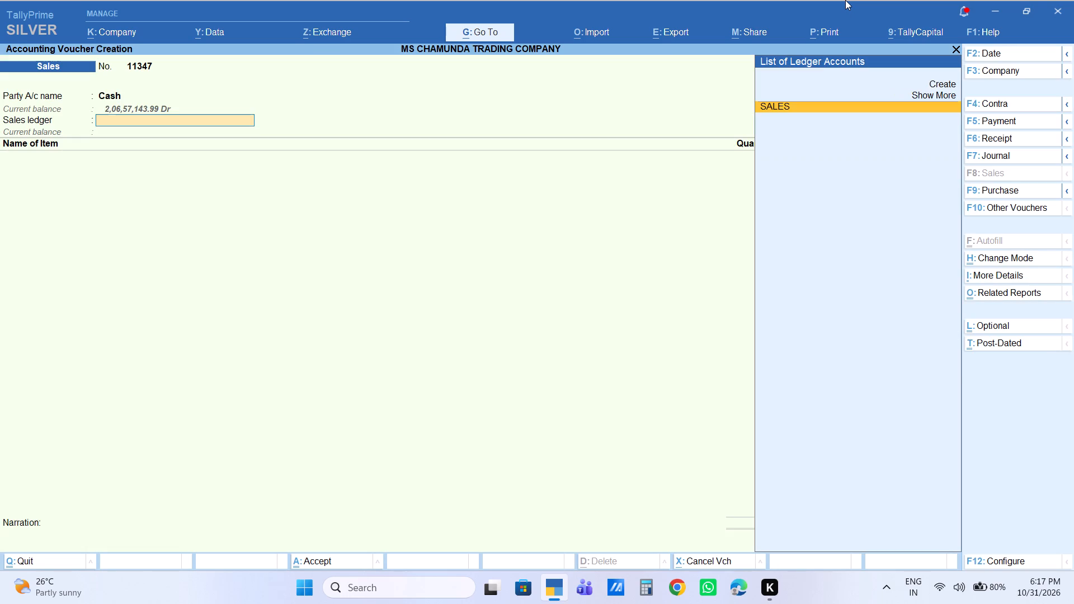
key("Return")
Add the stock item Soyabin 5kg with 1 BAG at the default rate of 370 and save the voucher.
type("so0yab")
key("Down")
key("Down")
key("Return")
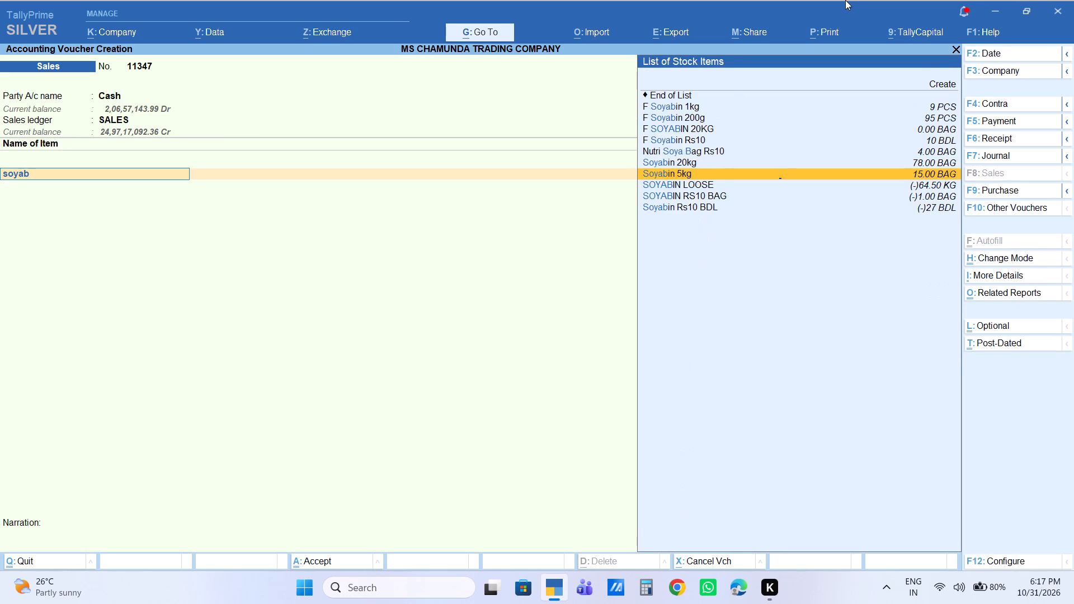
key("1")
key("Return")
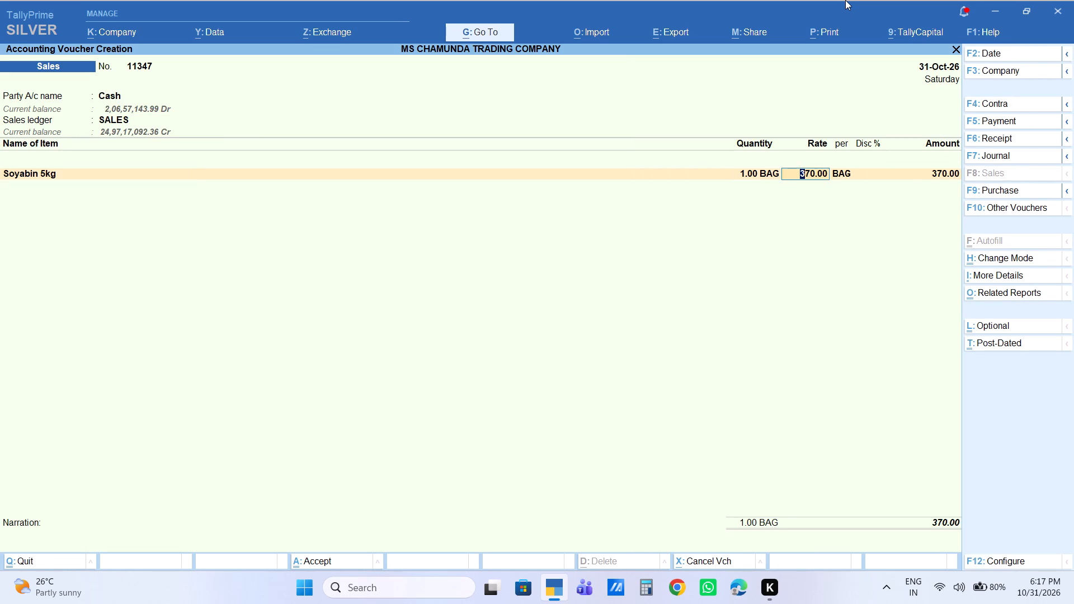
key("ctrl+a")
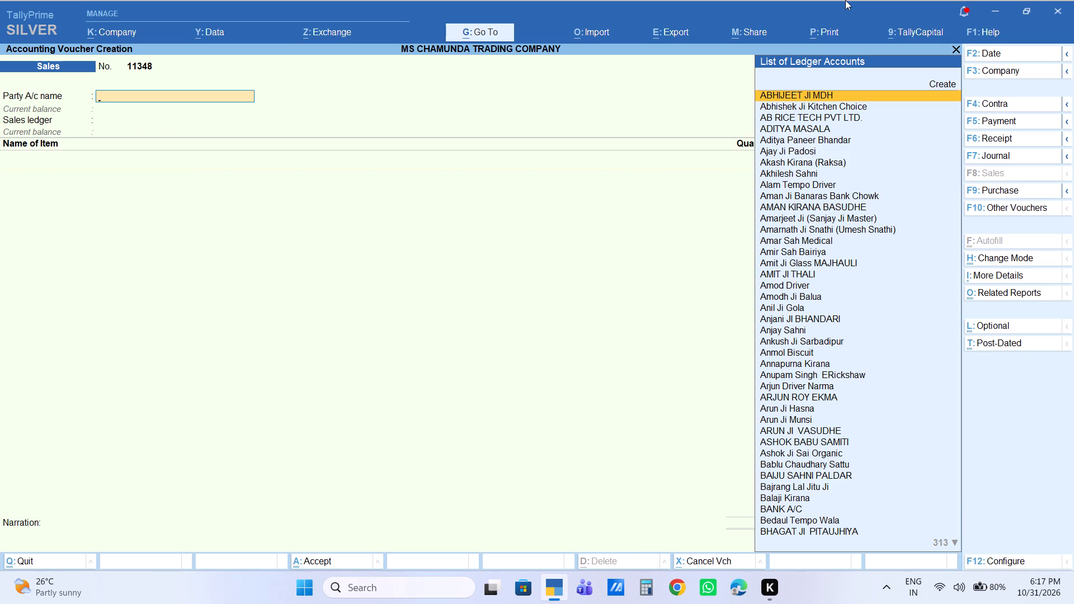
Leave voucher entry and open the ledger vouchers of the Snathi customer, searching the account books' ledgers for Amar.
key("Escape")
key("Escape")
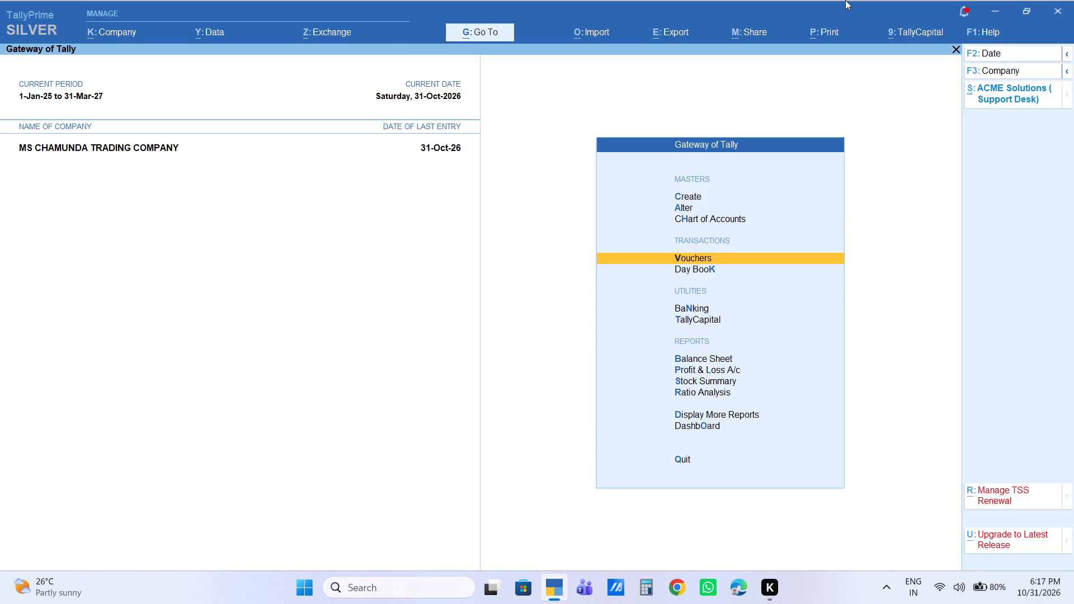
type("da")
type("lamar")
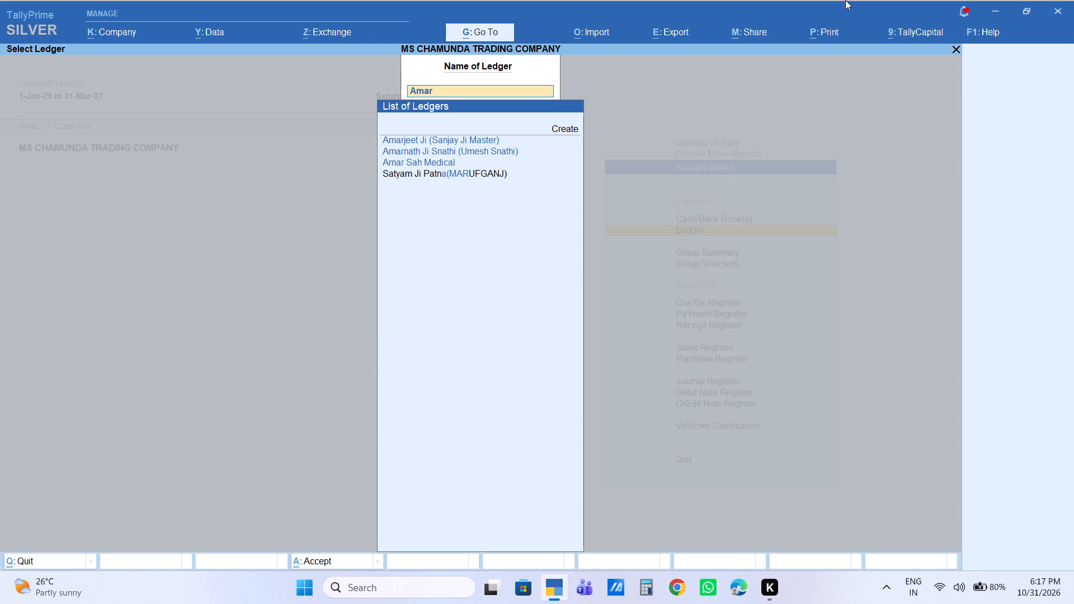
key("Down")
key("Down")
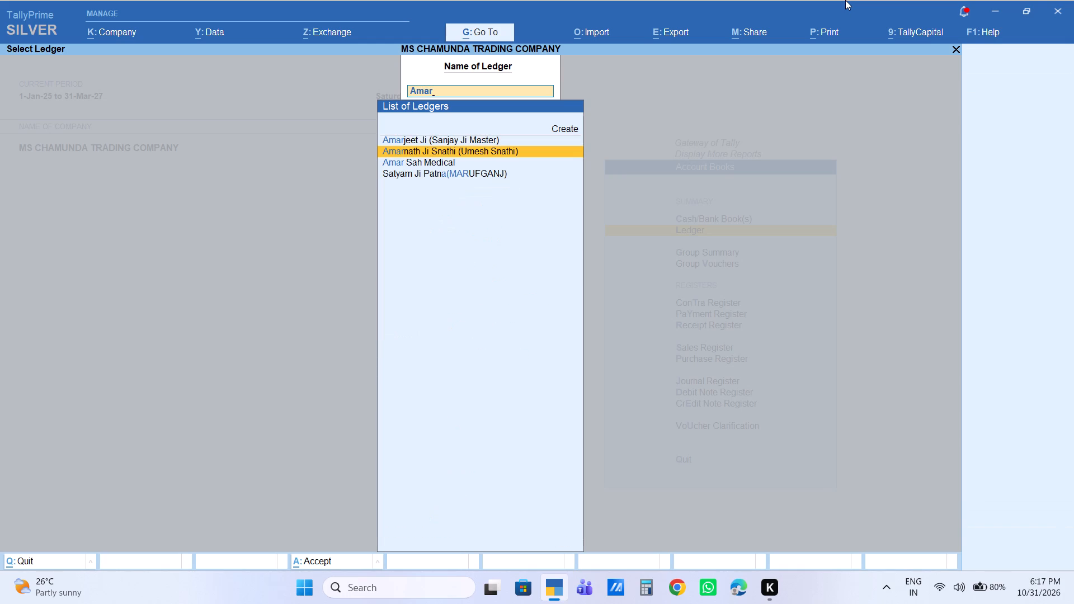
key("Return")
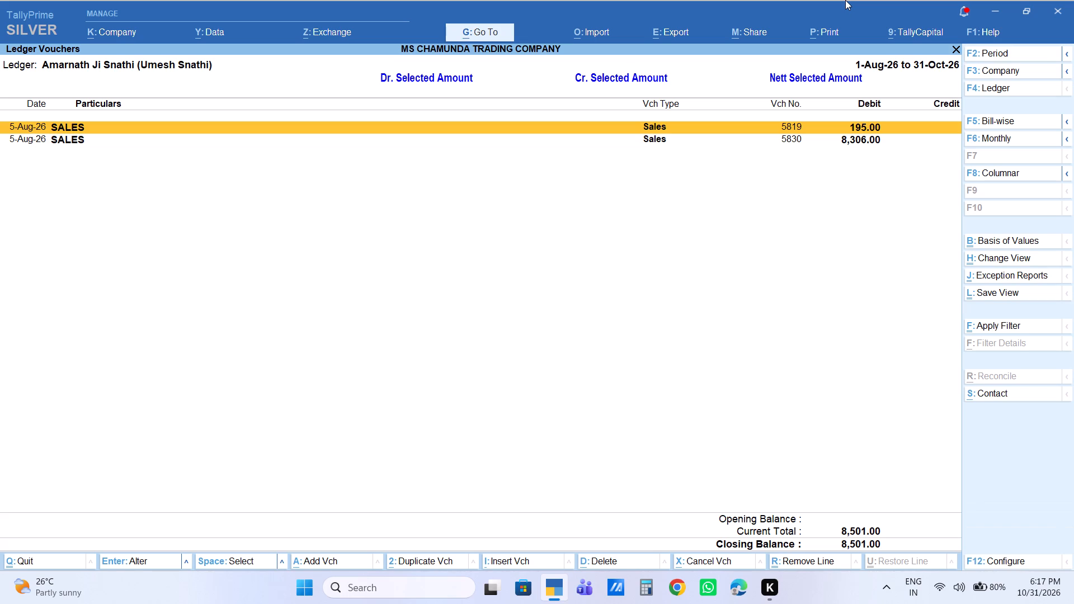
Examine the items, quantities and amounts in the customer's sales vouchers 5819 and 5830, leaving both unchanged.
key("Return")
key("Escape")
key("Escape")
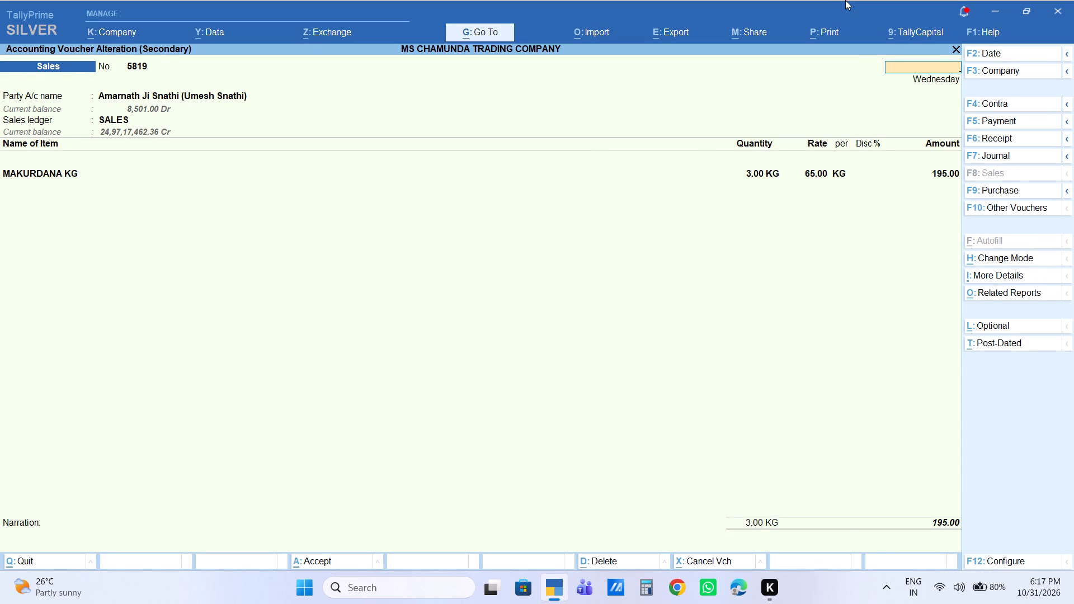
key("Escape")
key("Down")
key("Return")
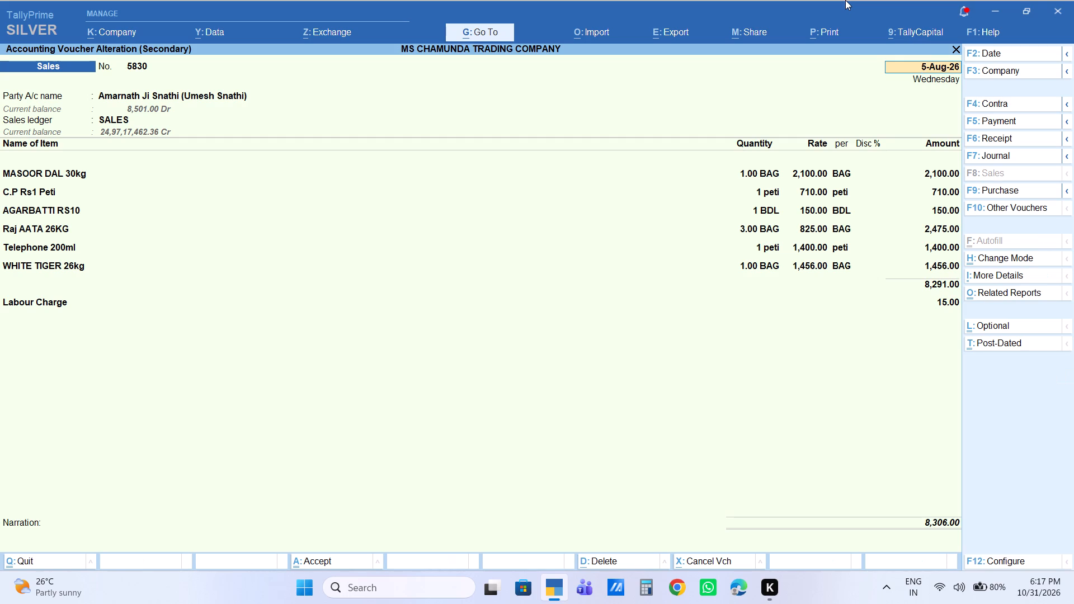
key("Escape")
key("Escape")
key("Escape")
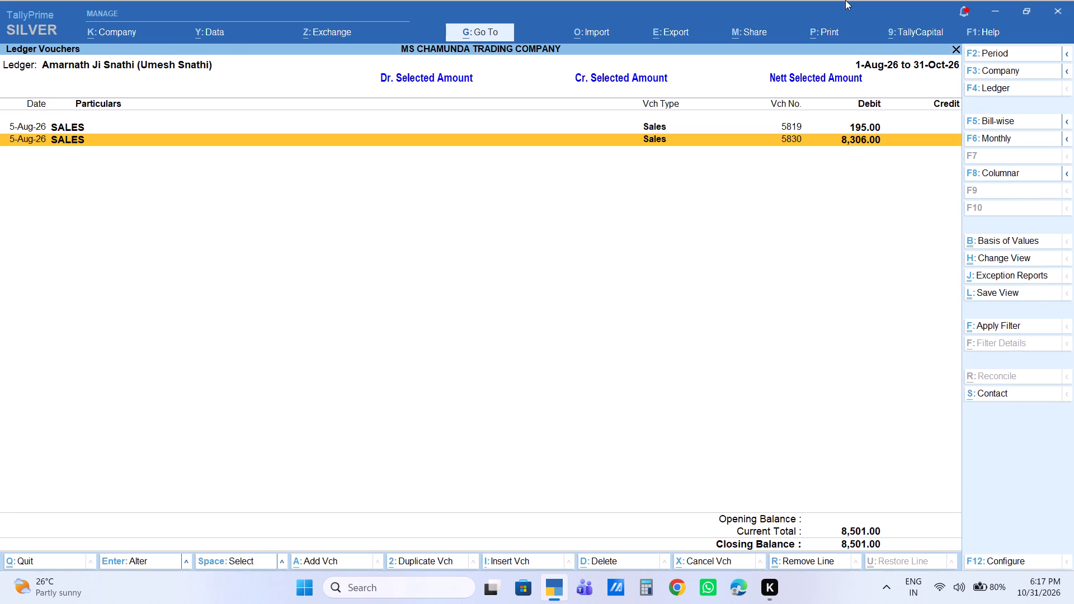
key("Up")
key("Return")
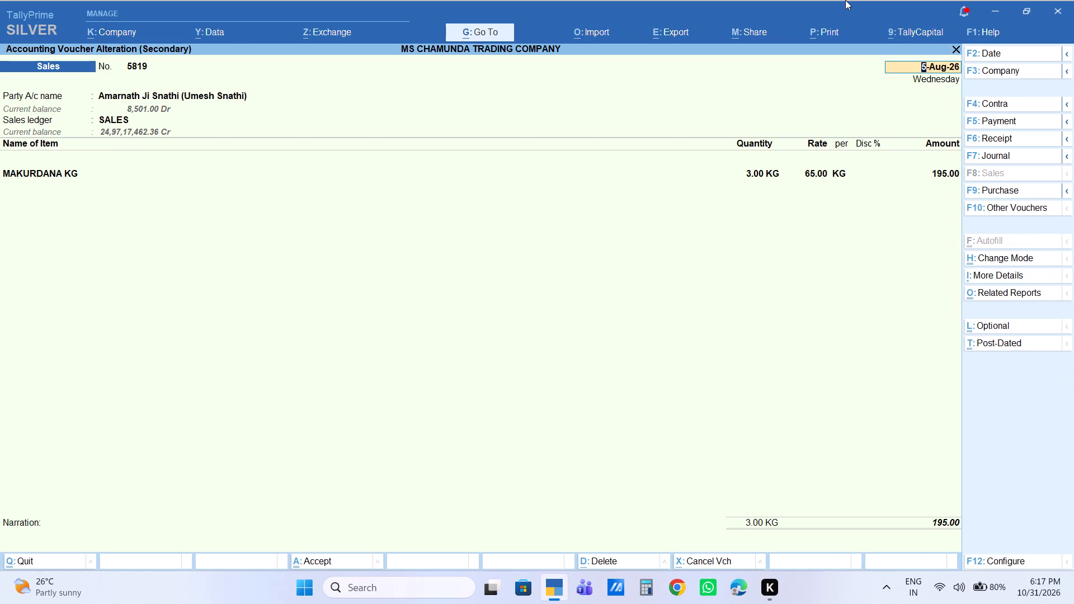
key("Escape")
key("Escape")
key("Escape")
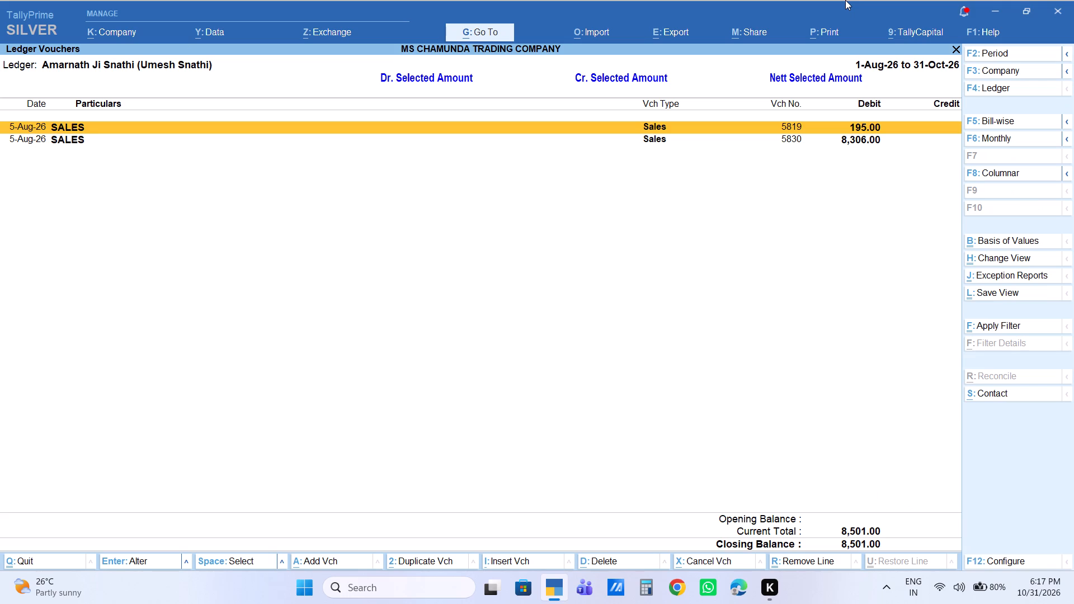
key("Down")
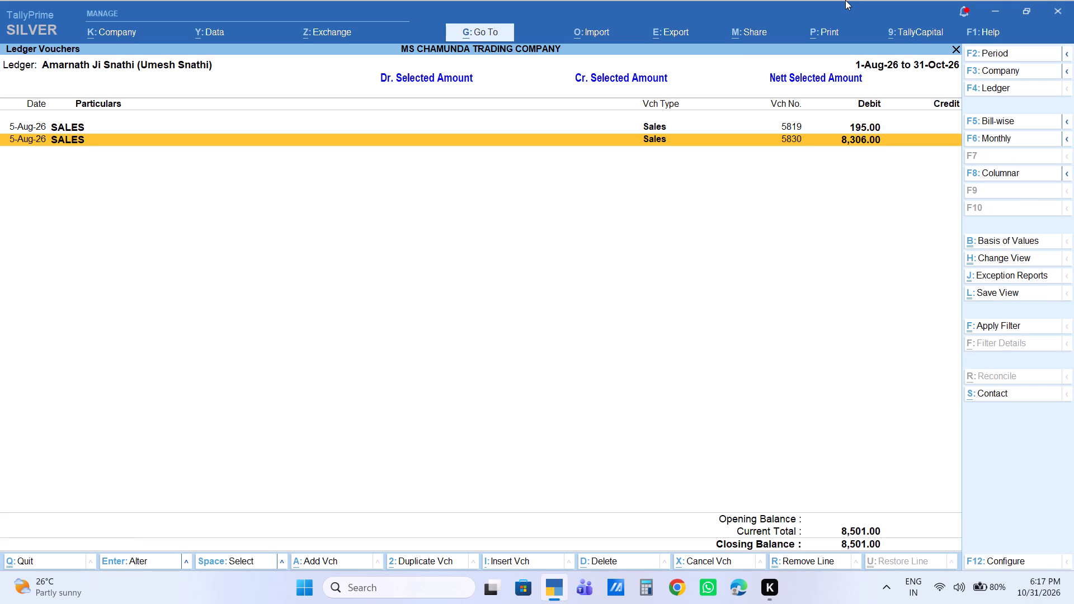
key("Return")
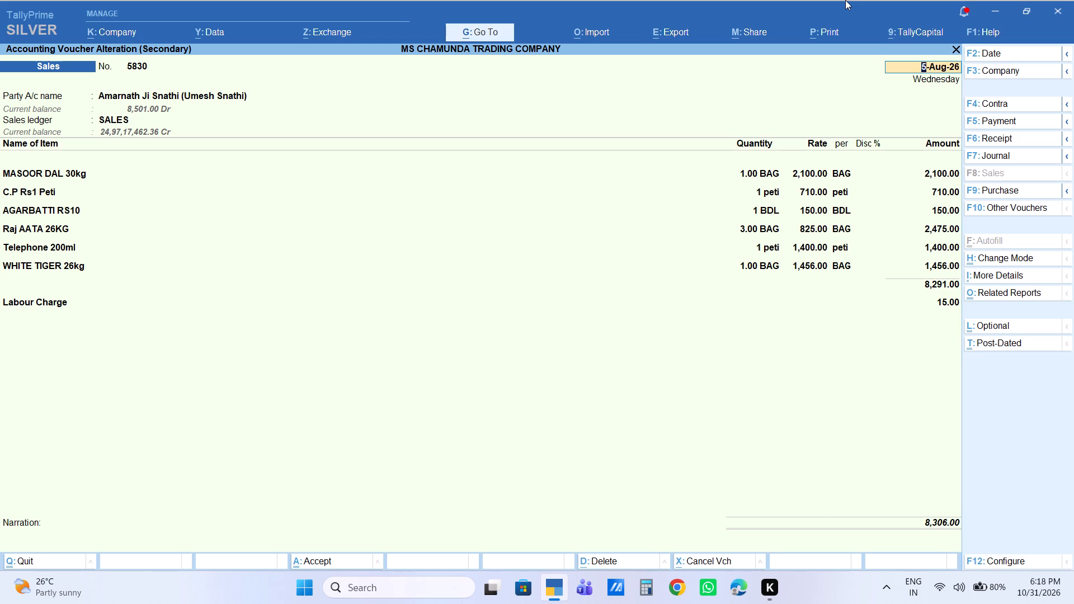
key("Escape")
key("Escape")
key("Escape")
key("Up")
key("Return")
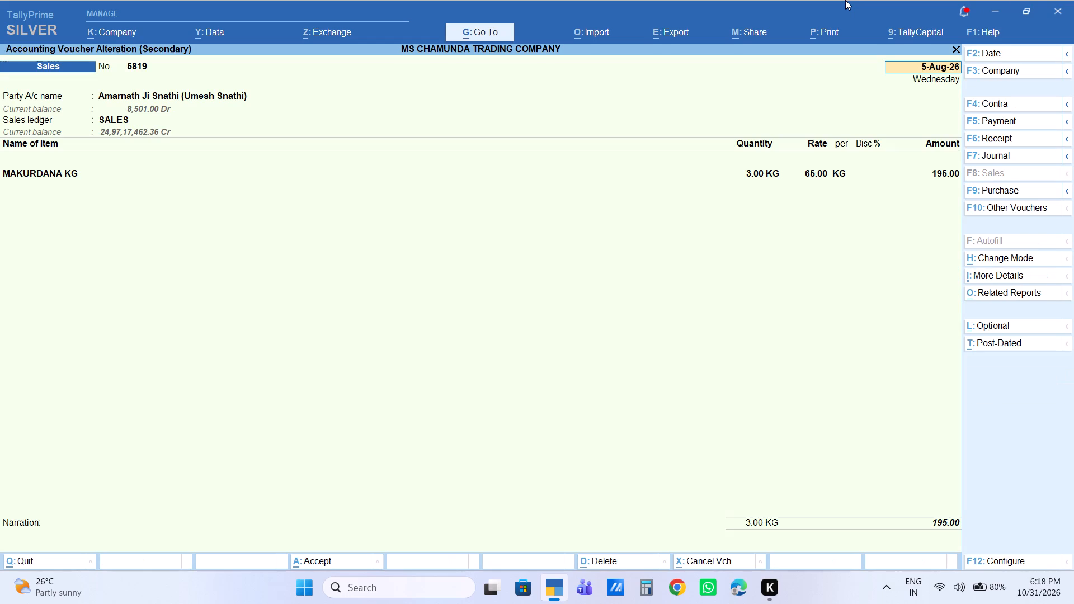
key("Escape")
key("Escape")
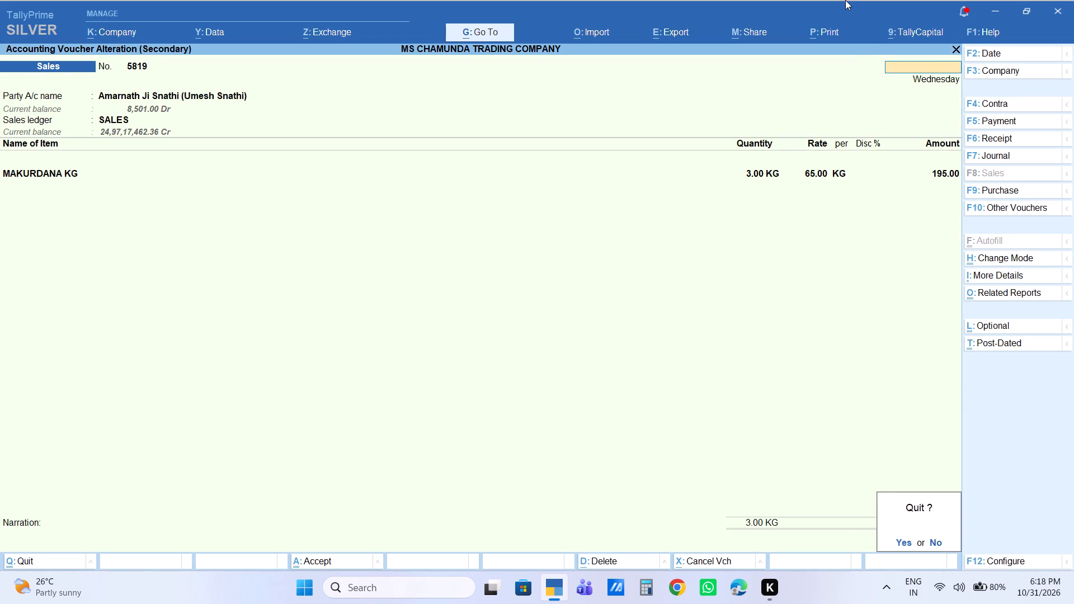
key("Escape")
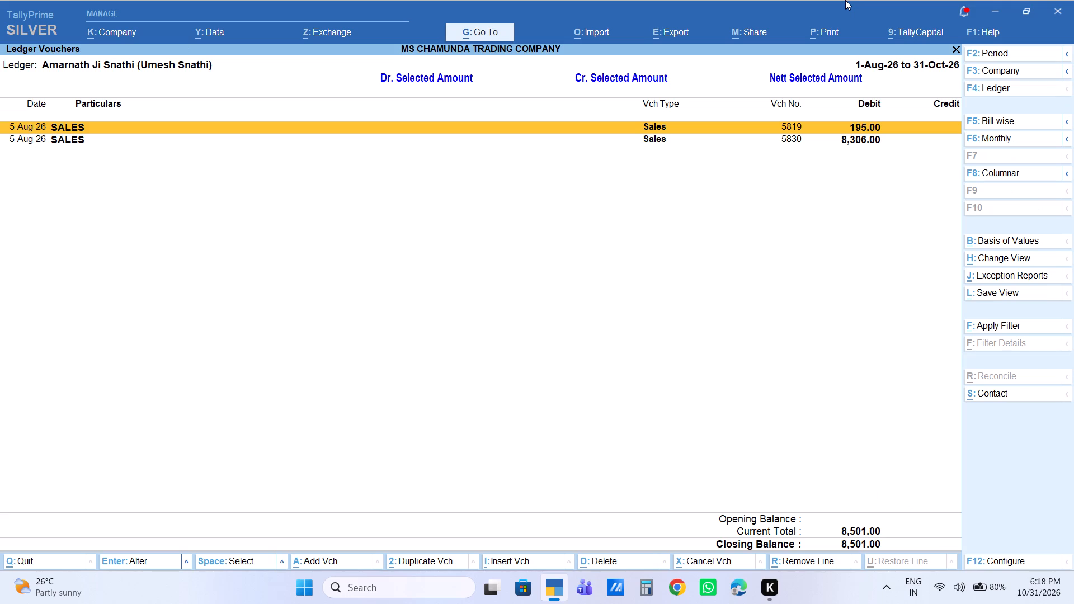
Leave the ledger reports and open voucher entry for a new sales voucher.
key("Escape")
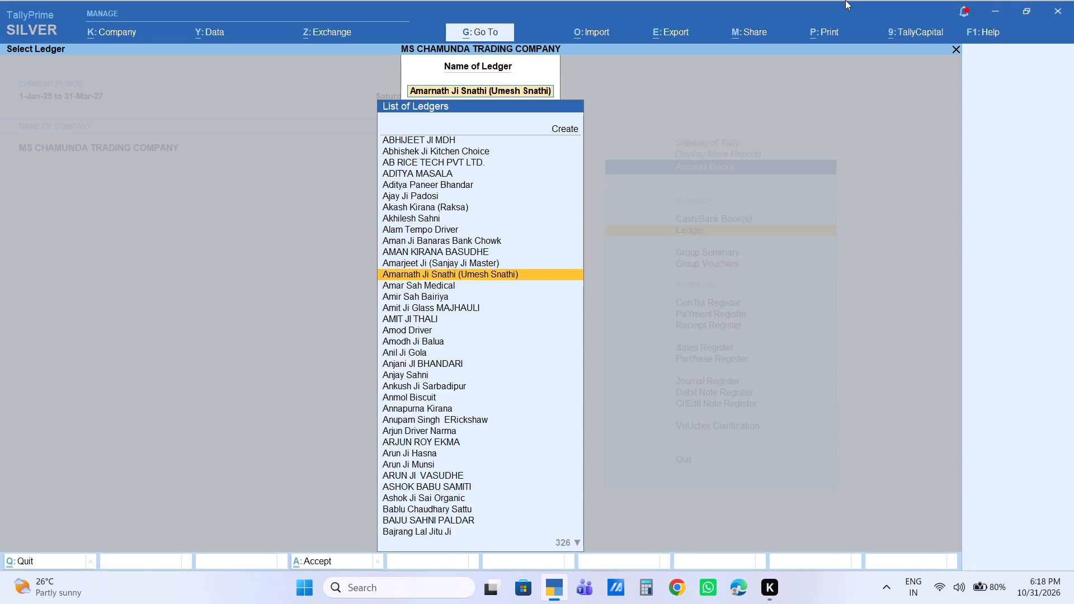
key("Escape")
key("Escape")
key("Escape")
key("Escape")
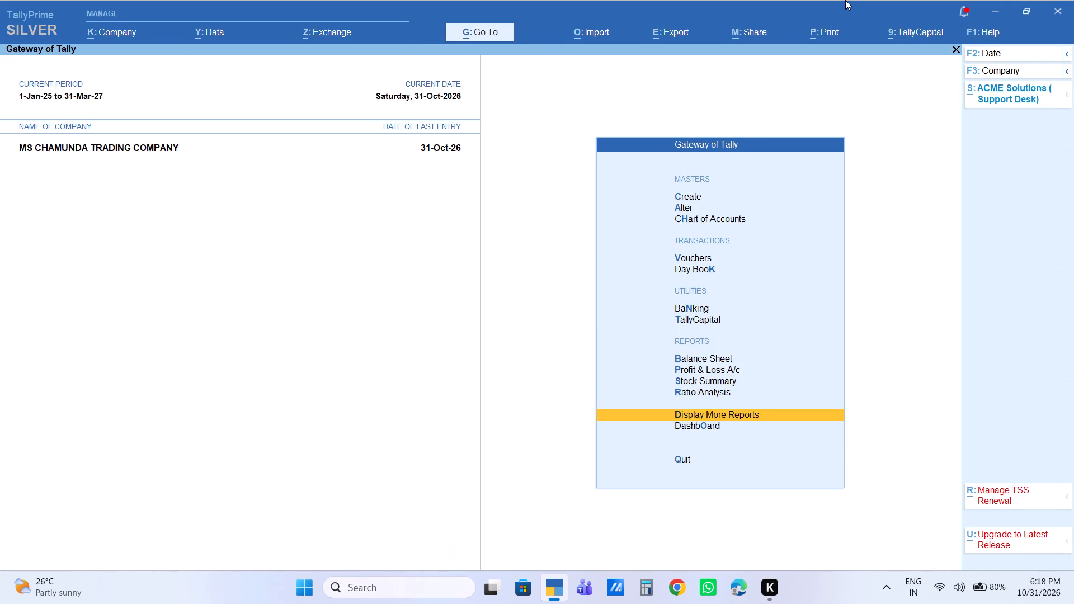
key("Up")
key("Up")
key("Up")
key("Up")
key("Up")
key("Up")
key("Up")
key("Up")
key("Down")
key("Up")
key("Return")
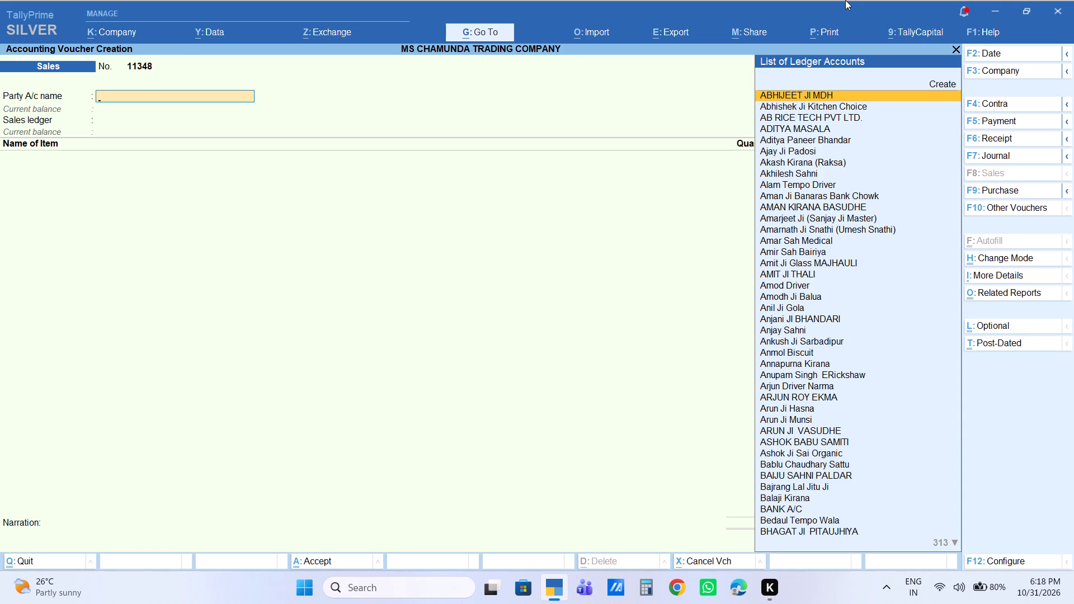
Set the voucher's party to Cash, keeping the default party details and the SALES ledger.
type("cas")
key("Return")
key("Return")
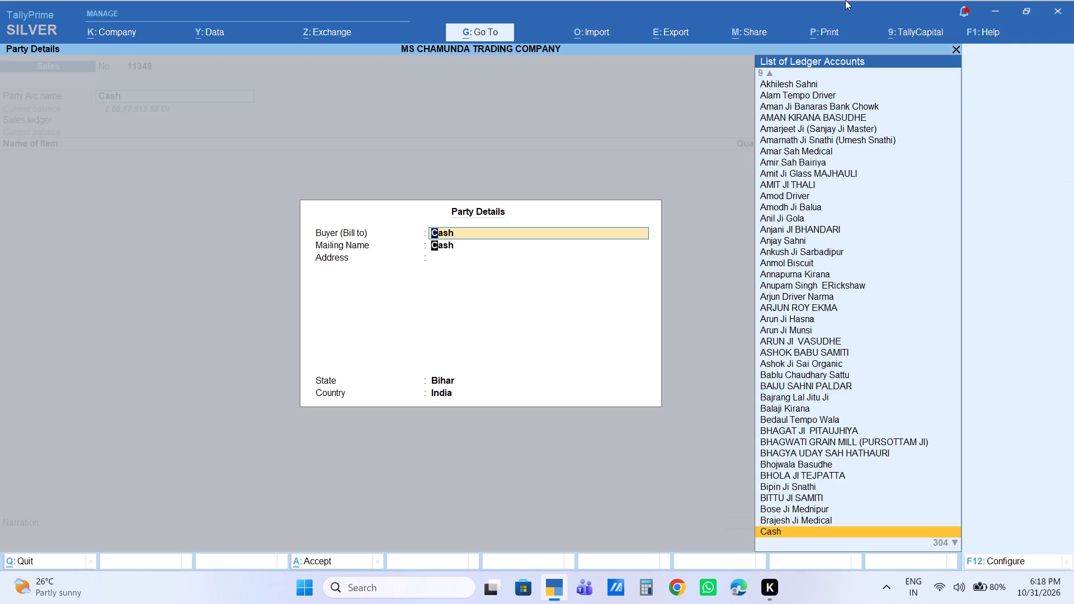
key("Return")
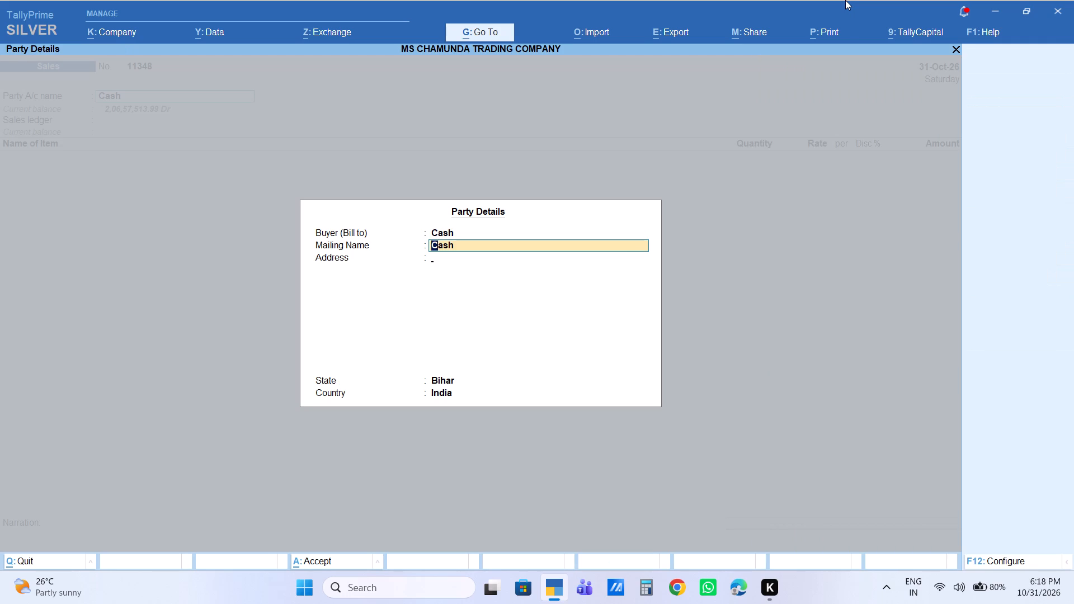
key("Return")
key("Return")
key("Return")
Add the stock item BARI KG with quantity 1 KG at the default rate of 125.
type("bari")
key("Down")
key("Down")
key("Down")
key("Down")
key("Down")
key("Down")
key("Down")
key("Down")
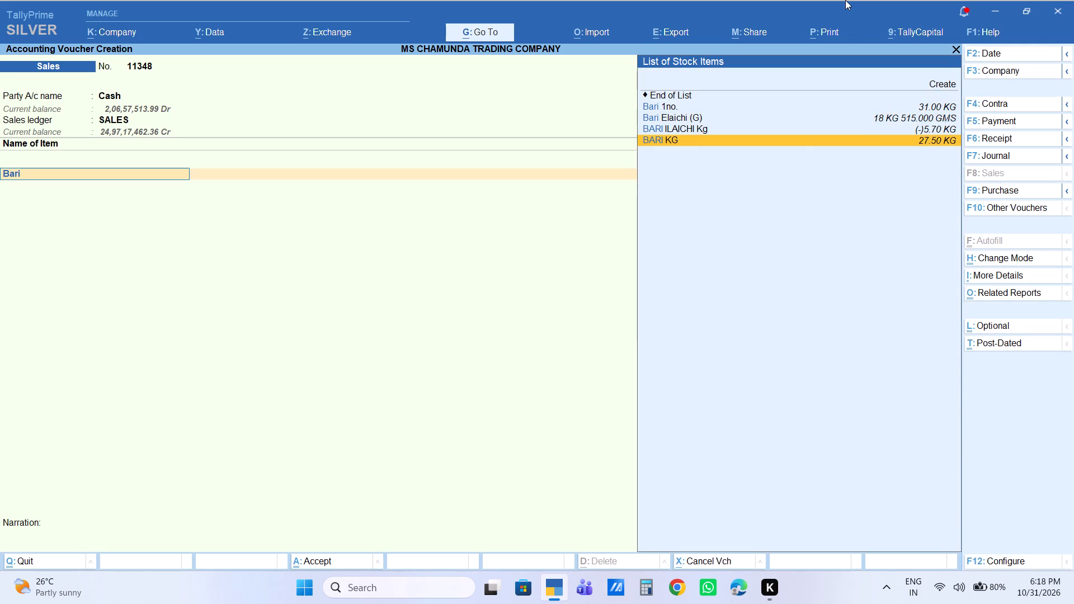
key("Return")
key("1")
key("Return")
key("Return")
key("Return")
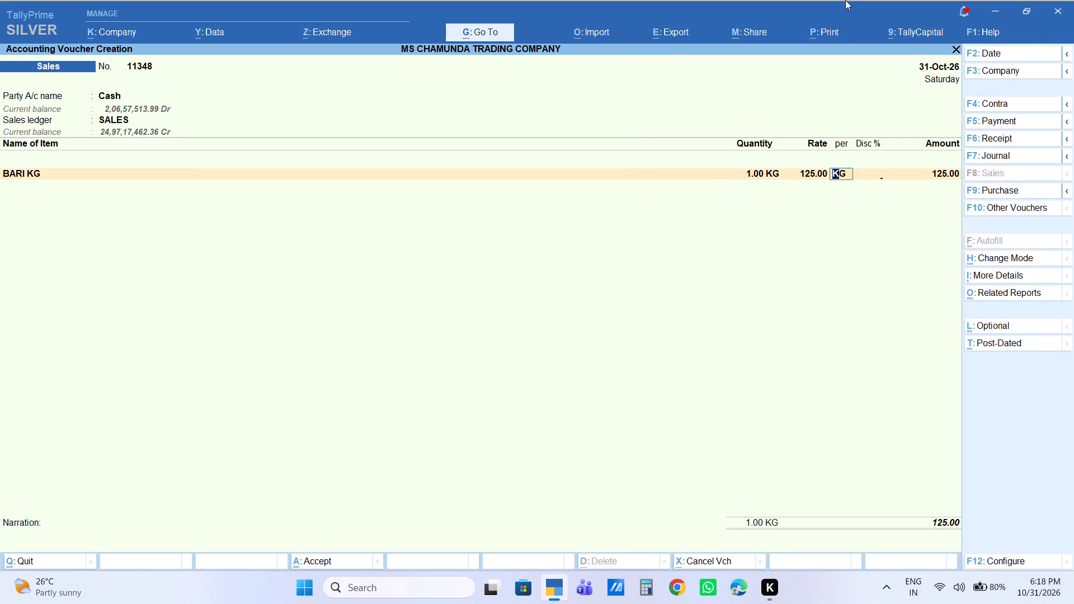
key("Return")
key("Return")
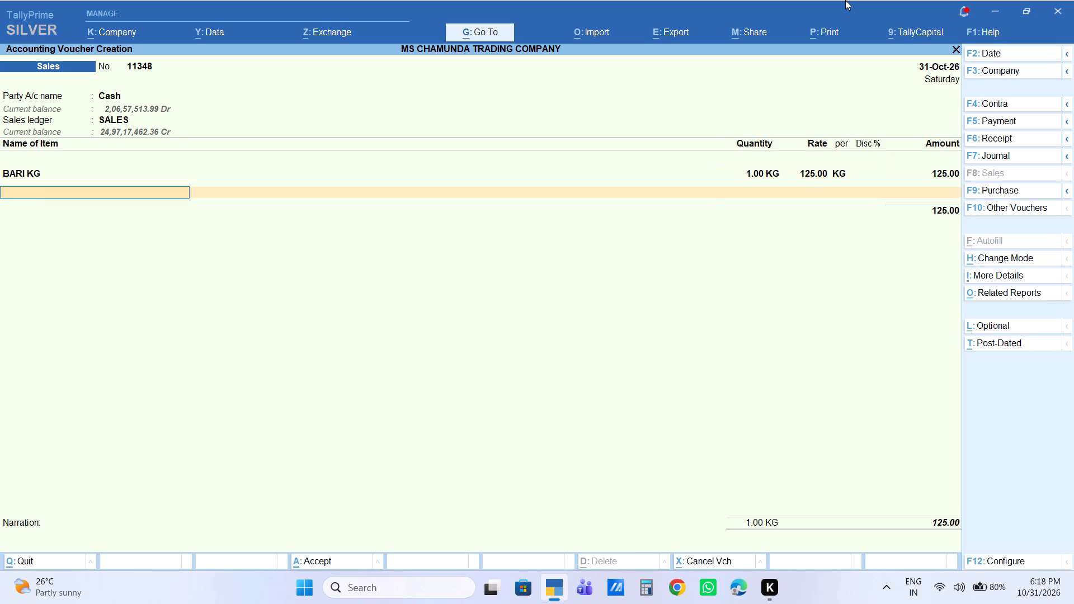
Add the stock item Sarso Mahin Kg with quantity 2 KG at the default rate of 110.
type("sars")
key("Down")
key("Down")
key("Down")
key("Down")
key("Down")
key("Down")
key("Down")
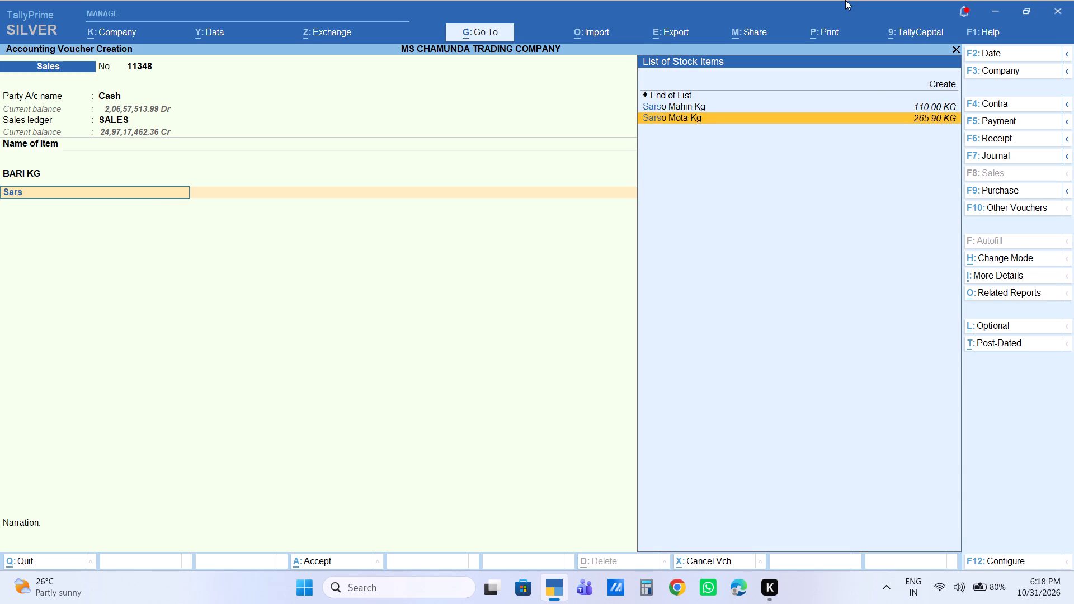
key("Up")
key("Return")
key("2")
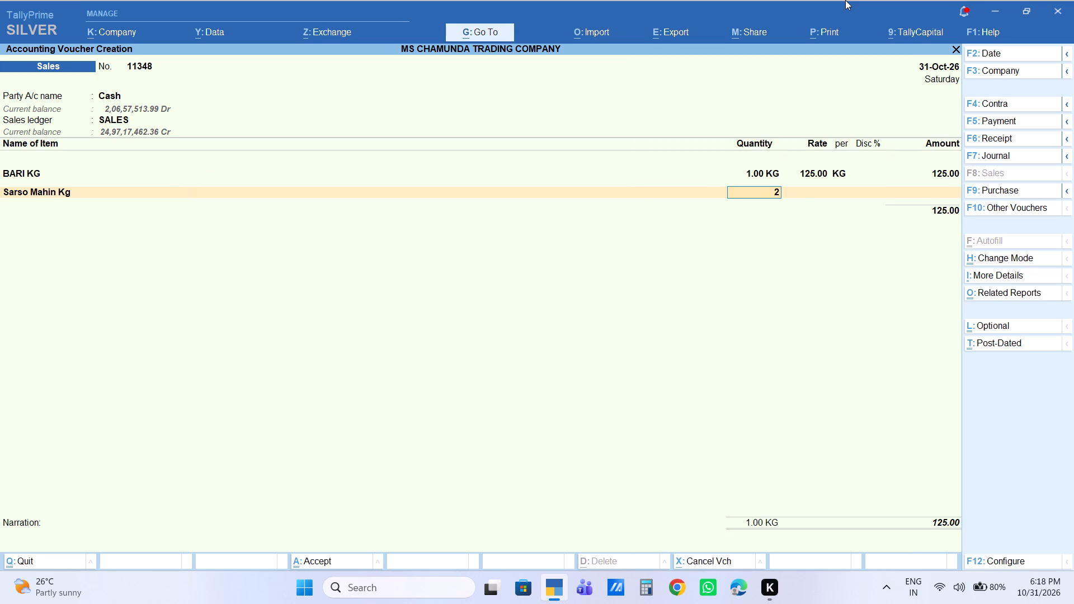
key("Return")
key("Return")
key("Return")
key("Return")
key("Return")
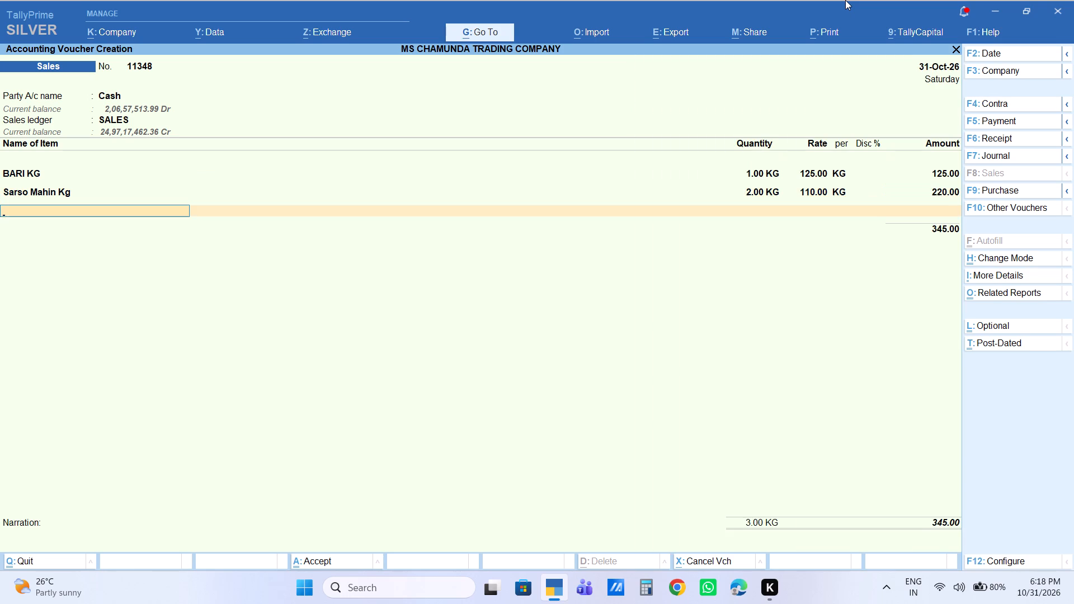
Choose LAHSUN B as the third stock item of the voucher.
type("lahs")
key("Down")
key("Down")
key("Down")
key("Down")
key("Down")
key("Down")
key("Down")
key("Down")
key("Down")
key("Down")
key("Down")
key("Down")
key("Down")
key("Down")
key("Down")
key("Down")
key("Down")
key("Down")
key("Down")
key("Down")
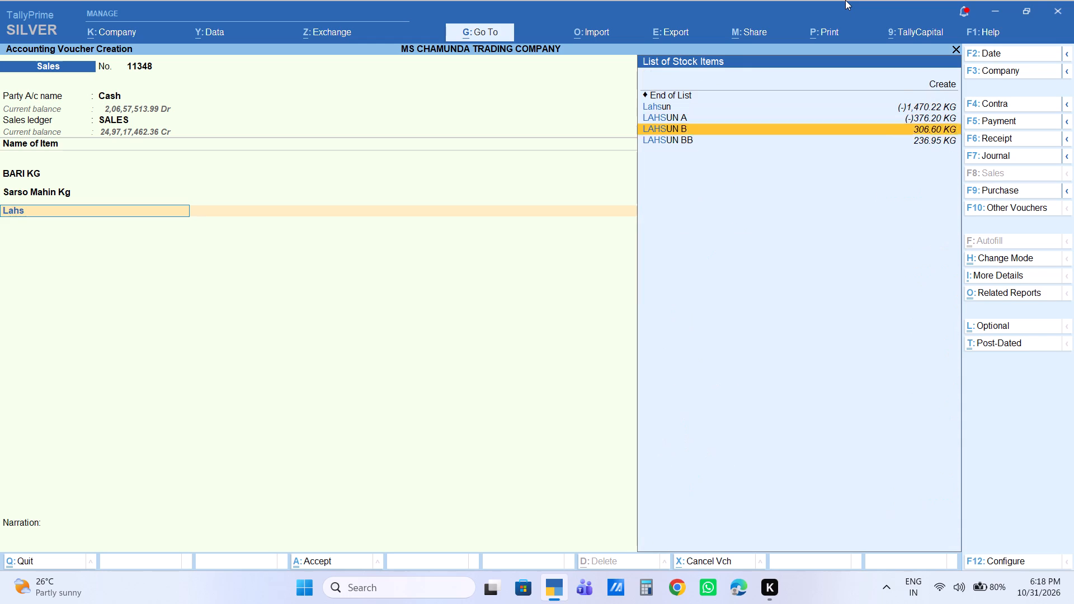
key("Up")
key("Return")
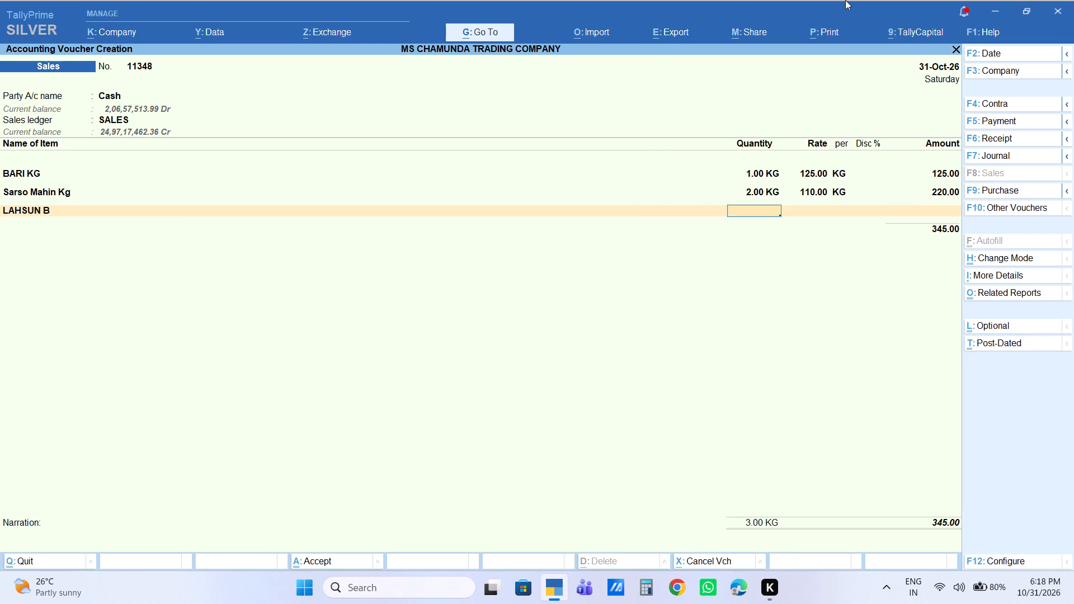
Change the third stock item to LAHSUN BB and enter a quantity of 5 KG and an amount of 500.
key("BackSpace")
key("Down")
key("Down")
key("Return")
key("5")
key("Return")
key("Return")
key("Return")
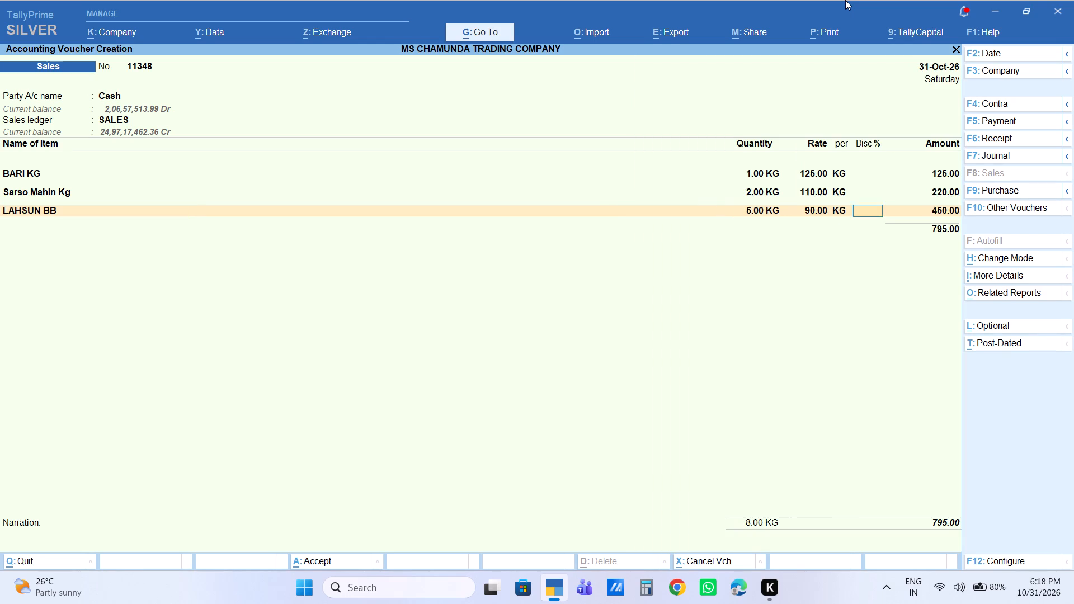
key("Return")
type("500")
key("Return")
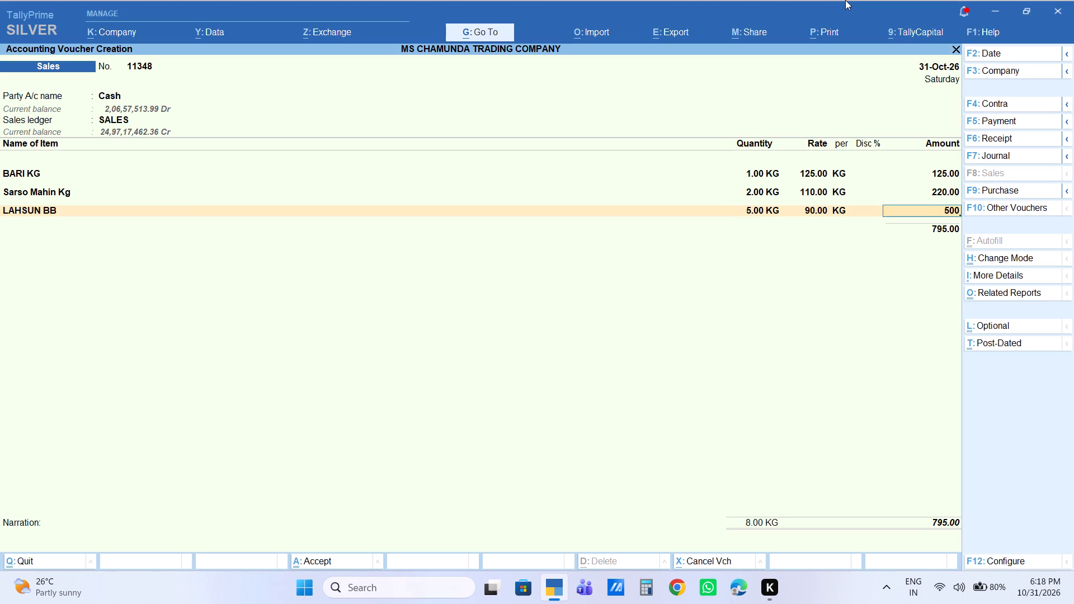
Add the stock item SOOJI Loose with quantity 5 KG at the default rate of 38.
type("sooji")
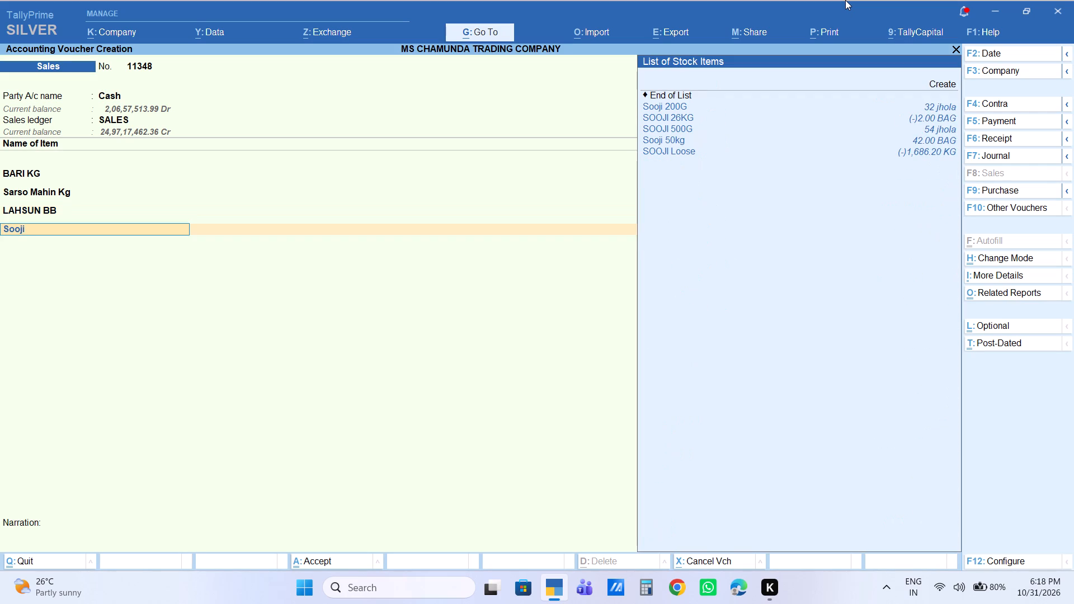
key("Down")
key("Down")
key("Down")
key("Down")
key("Down")
key("Down")
key("Down")
key("Down")
key("Down")
key("Down")
key("Return")
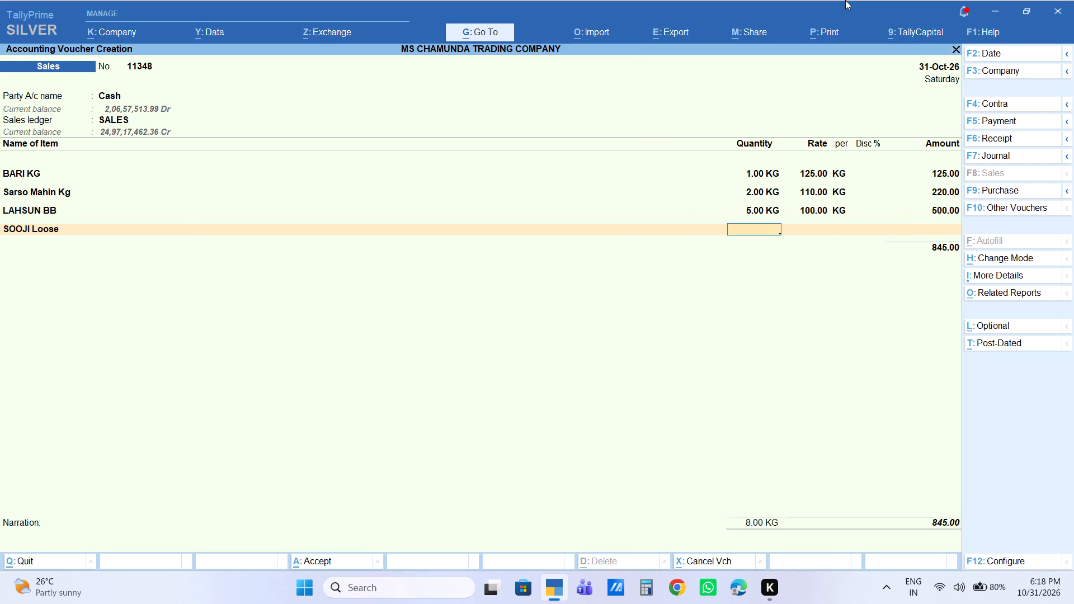
key("5")
key("Return")
key("Return")
key("Return")
key("Return")
key("Return")
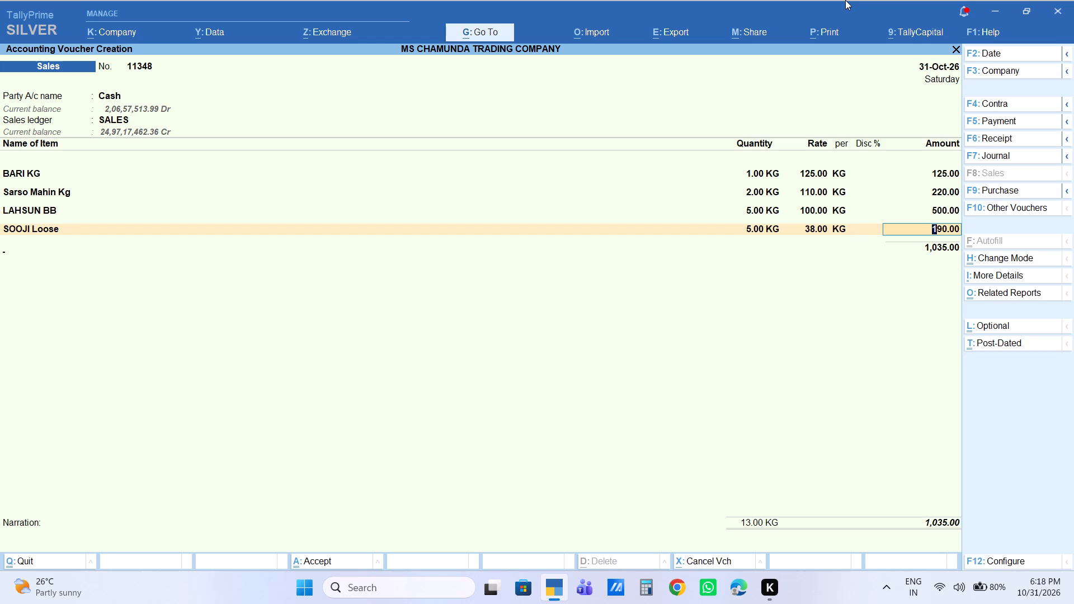
Add the stock item Kaju 100g with quantity 0.3 KG at the default rate of 850 and save the voucher.
type("kaju")
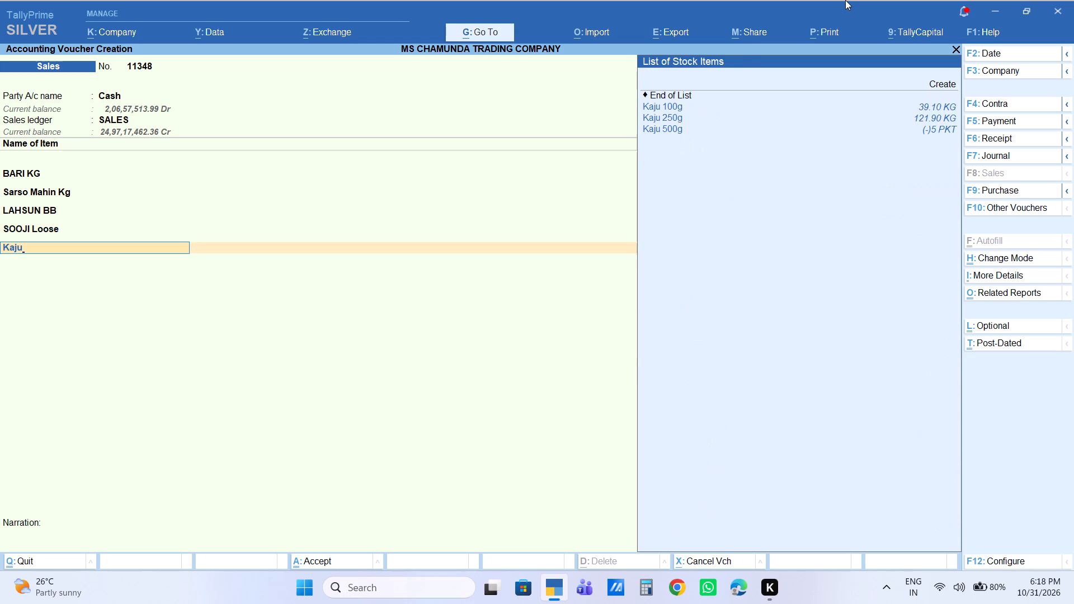
key("Down")
key("Return")
type(".3")
key("Return")
key("Return")
key("Return")
key("Return")
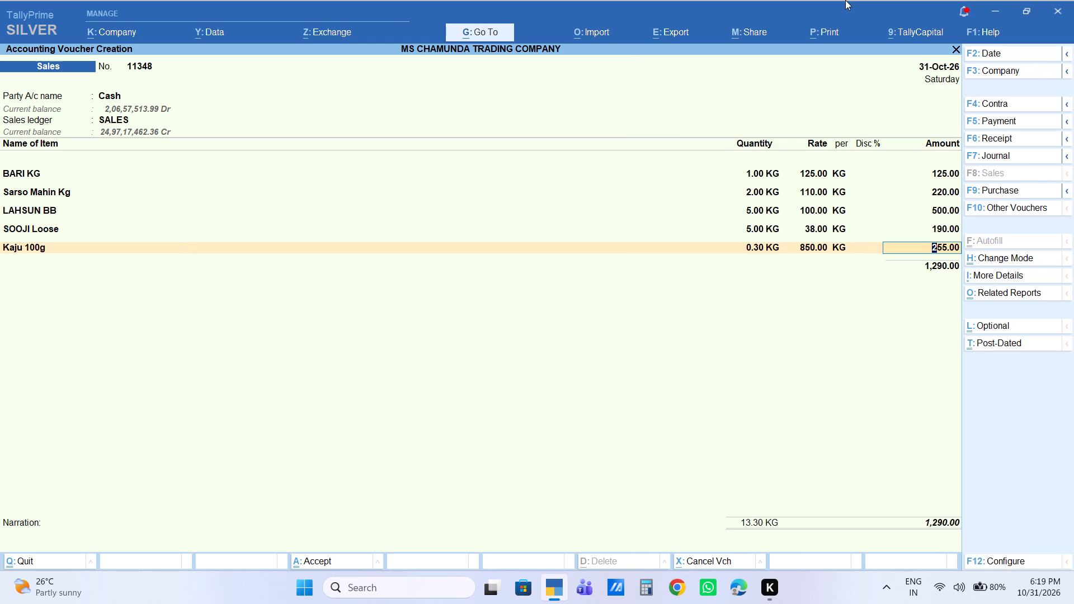
key("ctrl+a")
Set the party of the new sales voucher to Cash, keeping the default party details and the SALES ledger.
type("xcas")
key("Return")
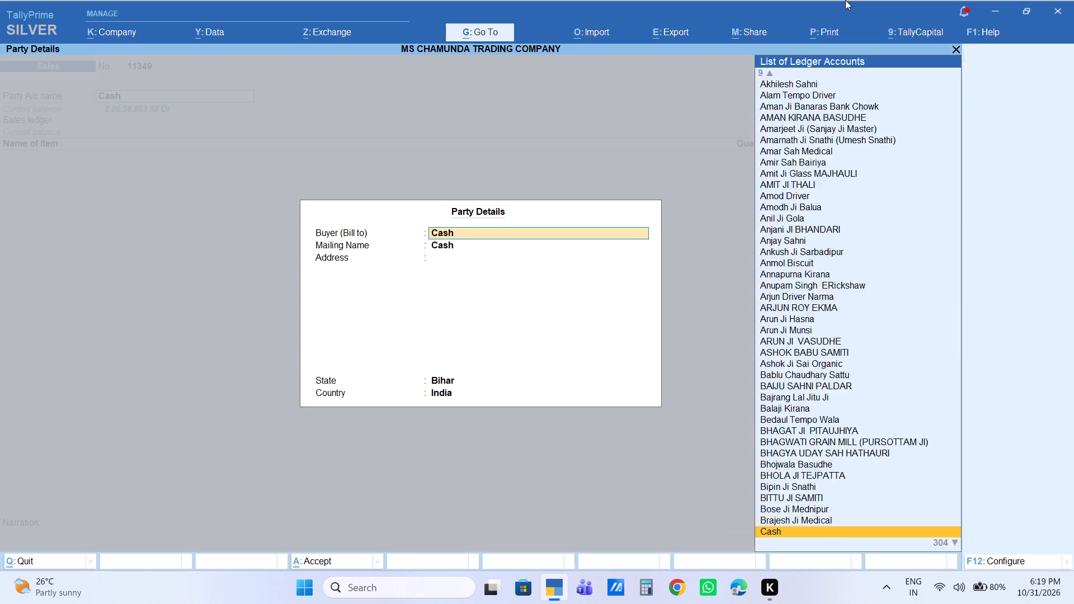
key("Return")
key("Return")
key("Return")
key("Return")
key("Return")
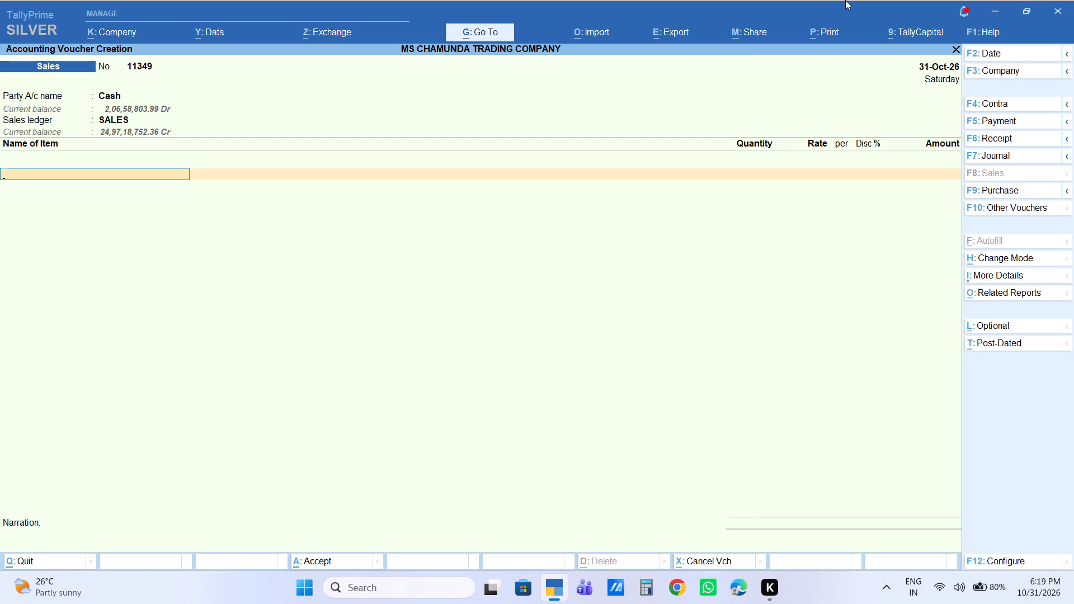
Add the stock item 4094 26KG with quantity 20 BAG and an amount of 24,440.
type("4094")
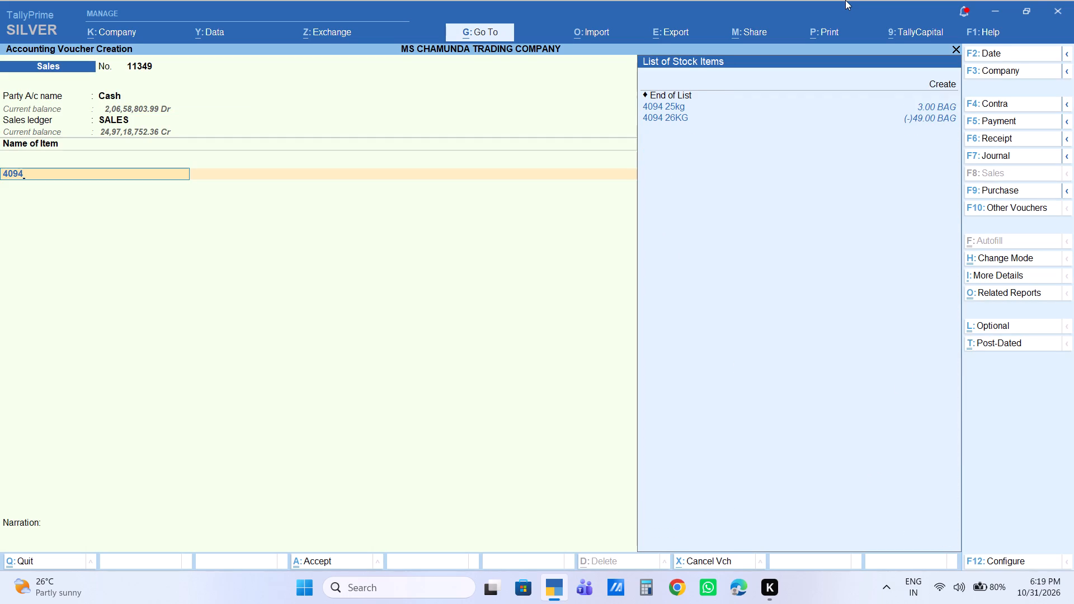
key("Down")
key("Down")
key("Return")
type("20")
key("Return")
key("Return")
key("Return")
key("Return")
type("24440")
key("Return")
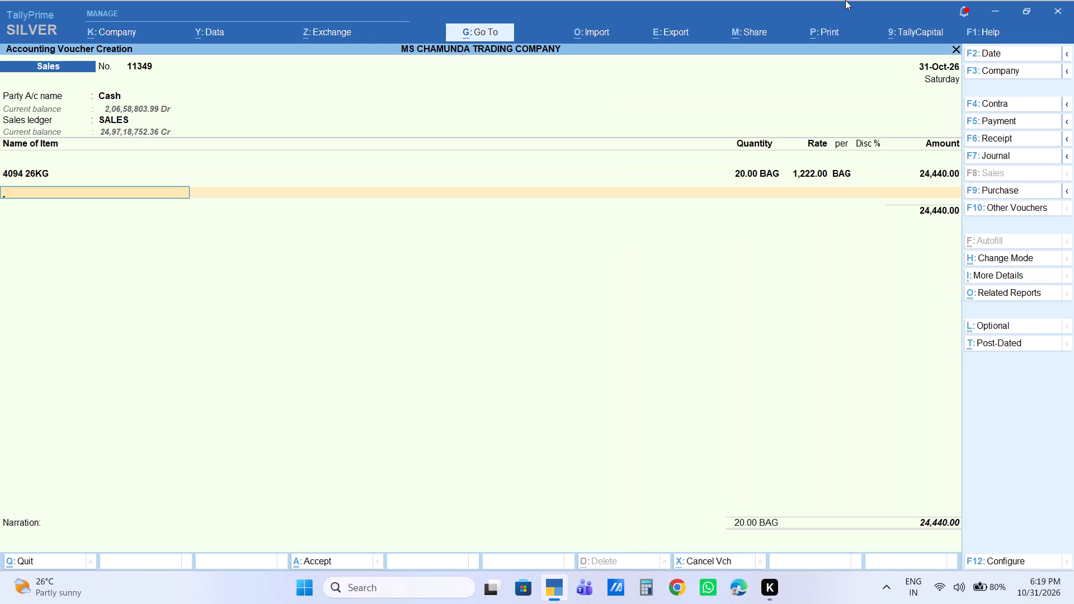
Add the stock item BUDHA BHOG 25KG with quantity 16 BAG at the default rate of 850.
type("budha")
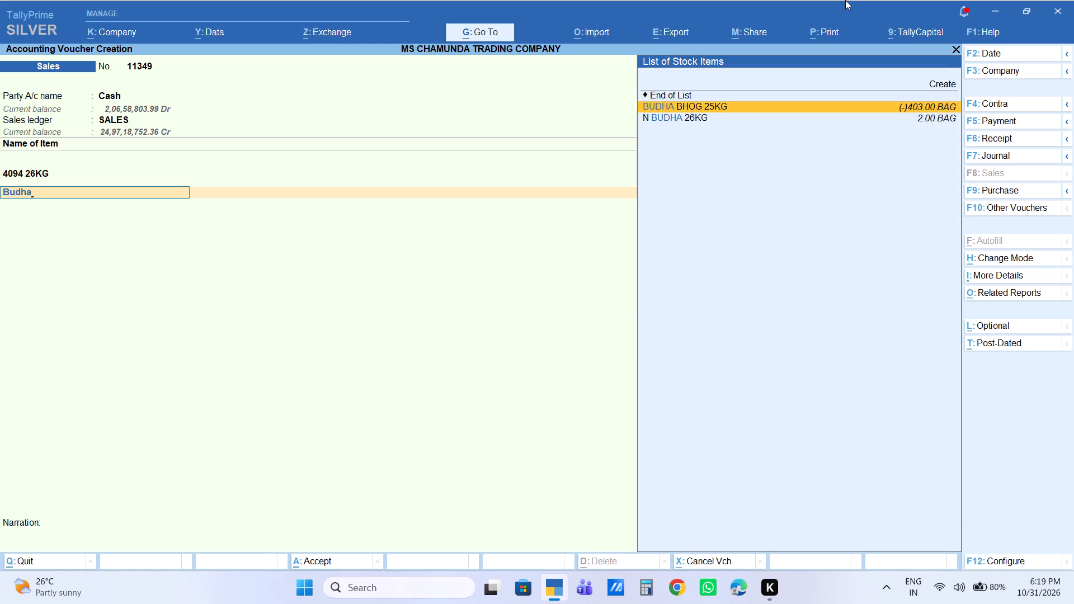
key("Return")
type("16")
key("Return")
key("Return")
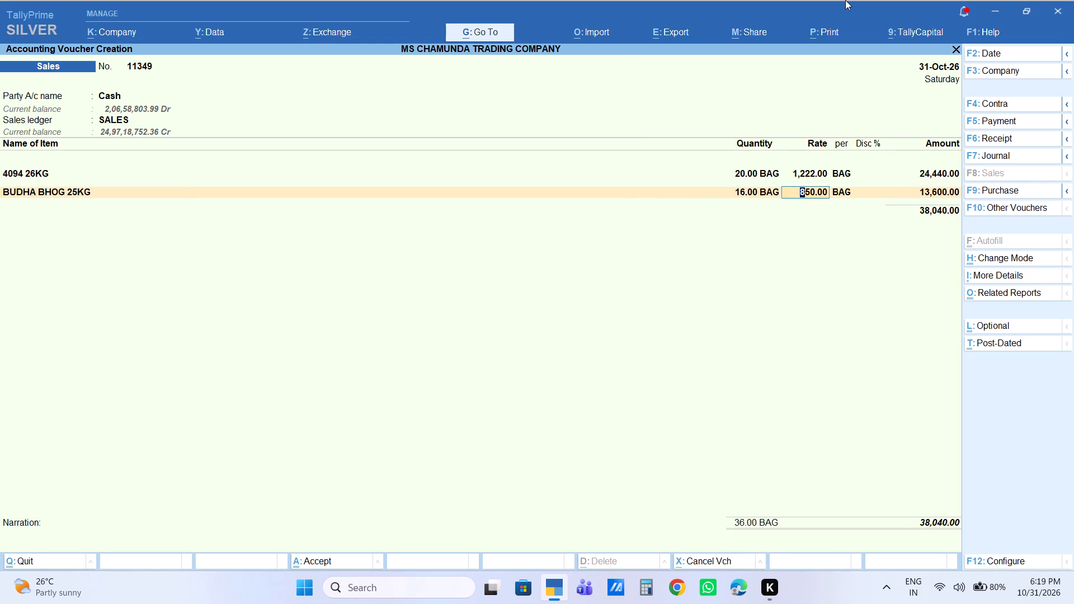
key("Return")
key("Return")
key("Return")
Finish the item list, add a Labour Charge of 72 and save the voucher.
key("Return")
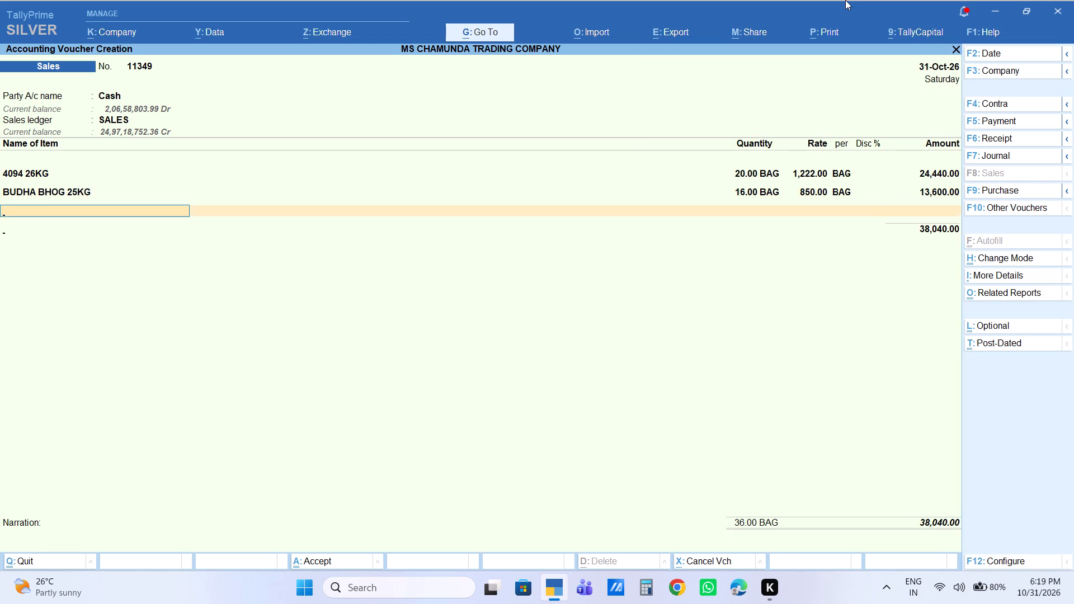
type("la")
key("Return")
key("Return")
type("72")
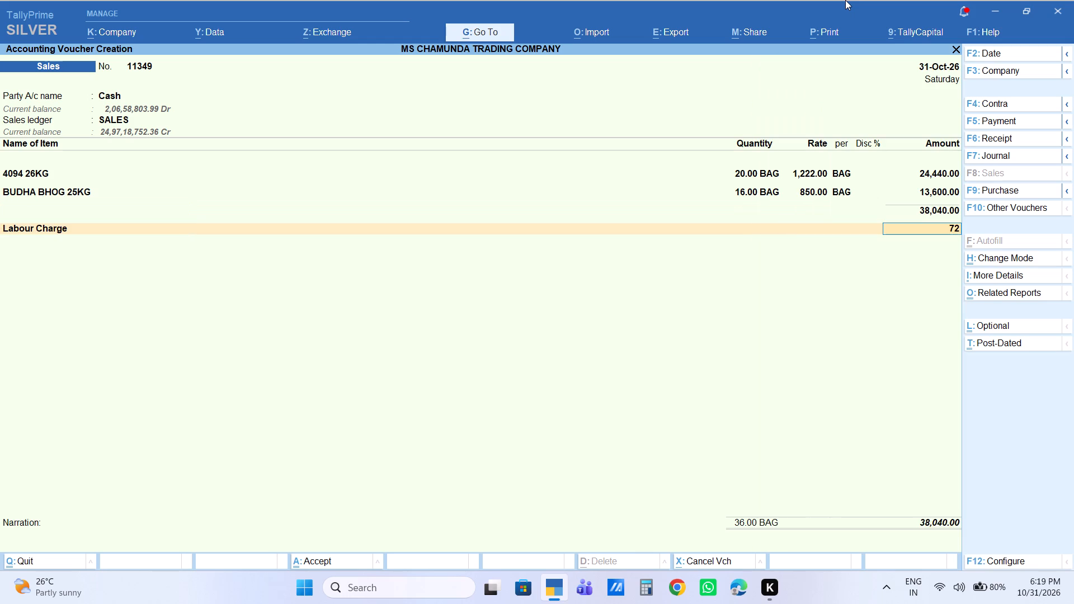
key("Return")
key("Return")
key("Return")
key("Return")
key("Return")
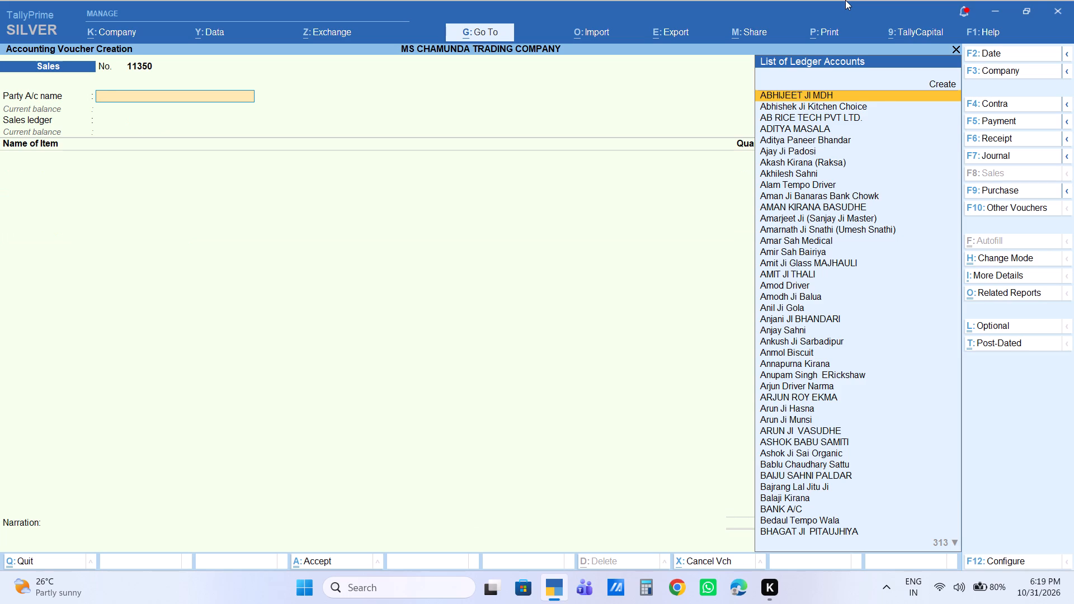
Set the party of the new sales voucher to Cash, keeping the default party details and the SALES ledger.
type("cas")
key("Return")
key("Return")
key("Return")
key("Return")
key("Return")
key("Return")
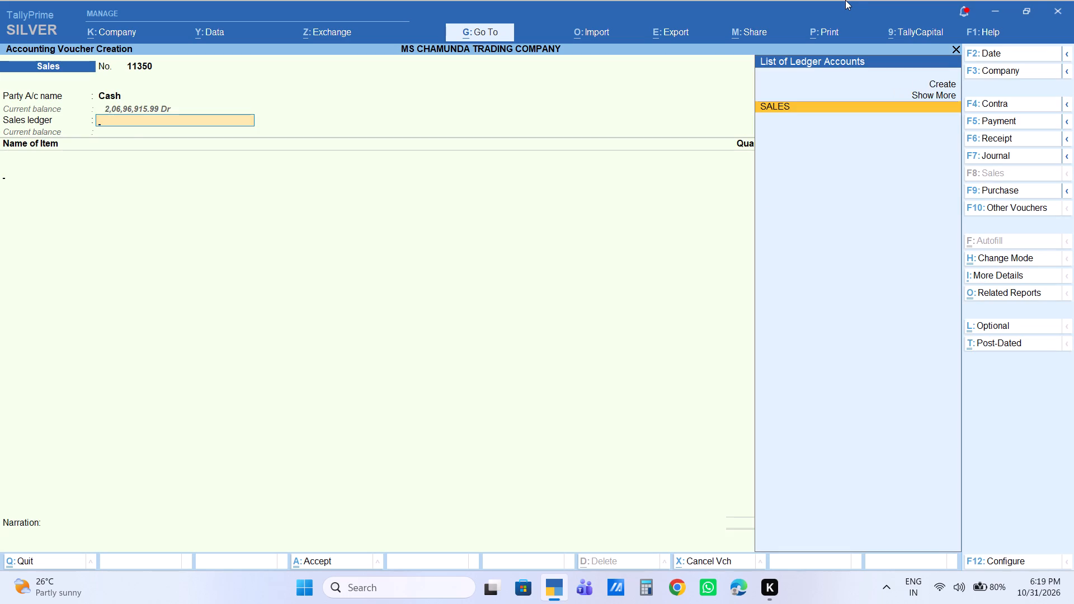
Add the stock item Hathi Refine Tina with quantity 3 TINA and an amount of 6,990.
type("hathi re")
key("Down")
key("Down")
key("Down")
key("Down")
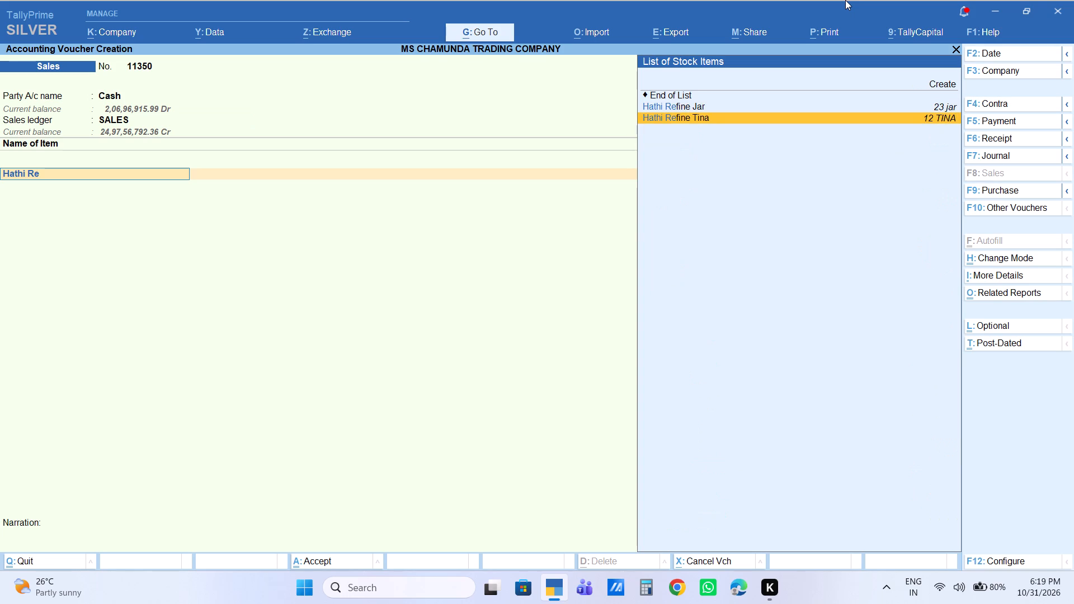
key("Return")
key("3")
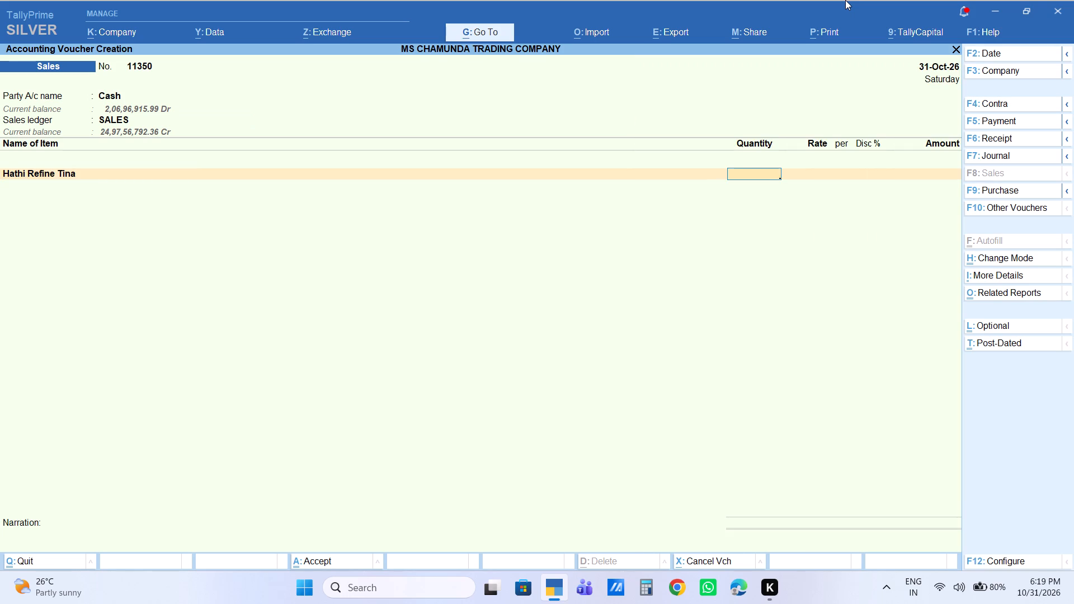
key("Return")
key("Return")
key("Return")
key("Return")
type("6990")
key("Return")
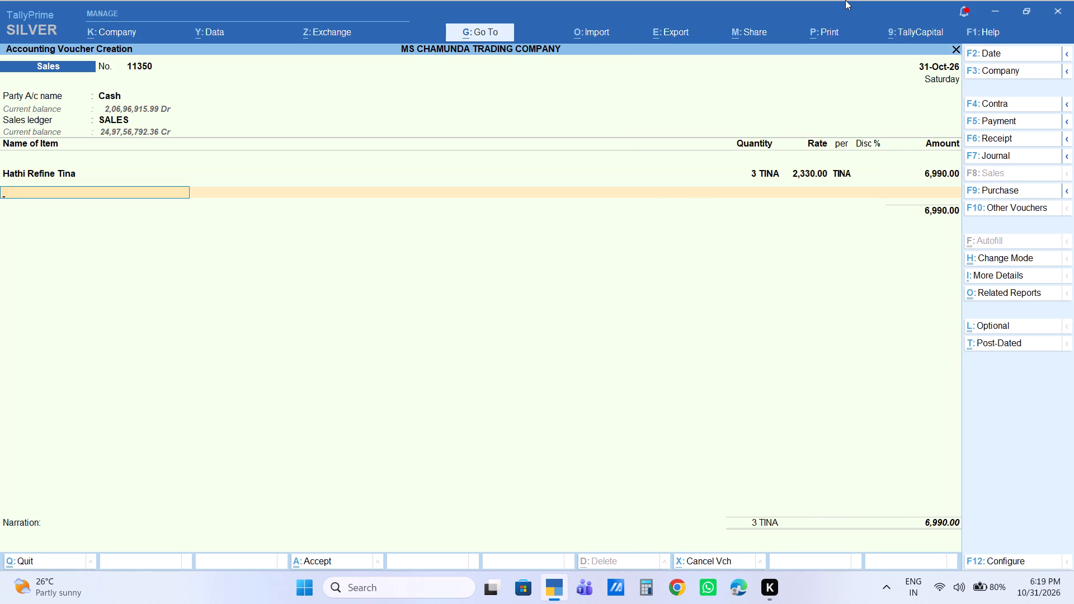
Add the stock item Dalda Jar with quantity 1 jar and an amount of 2,320.
type("dal")
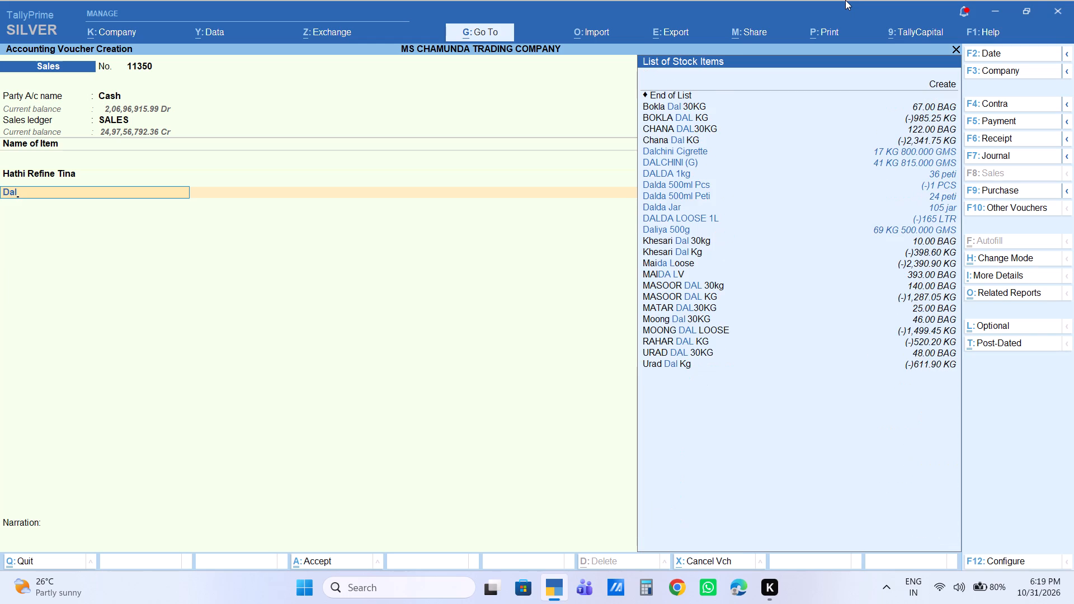
type("da")
key("Down")
key("Down")
key("Down")
key("Down")
key("Down")
key("Down")
key("Down")
key("Down")
key("Down")
key("Up")
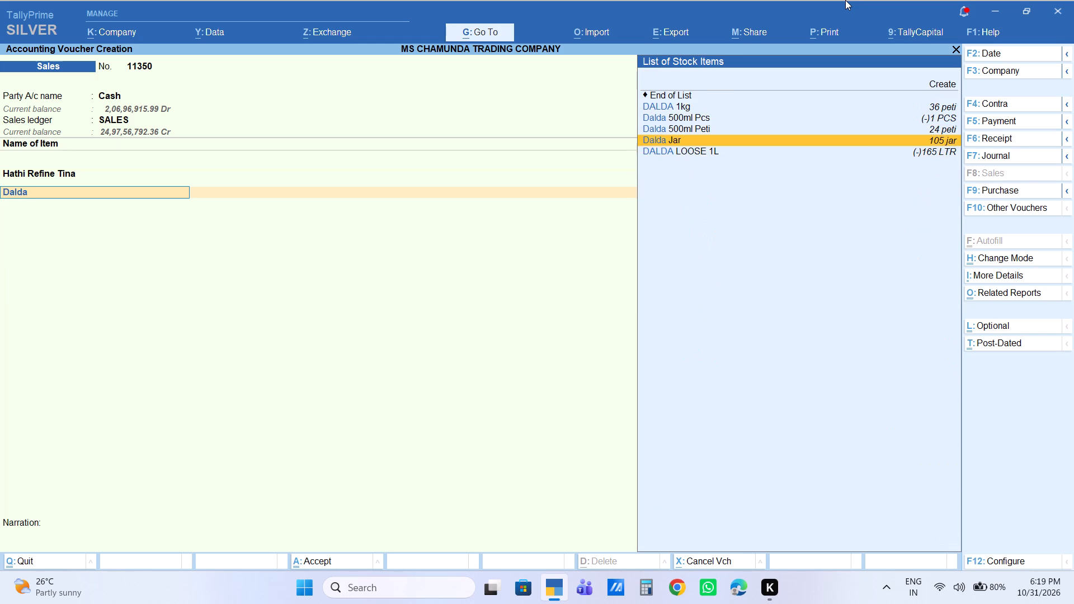
key("Return")
key("1")
key("Return")
key("Return")
key("Return")
key("Return")
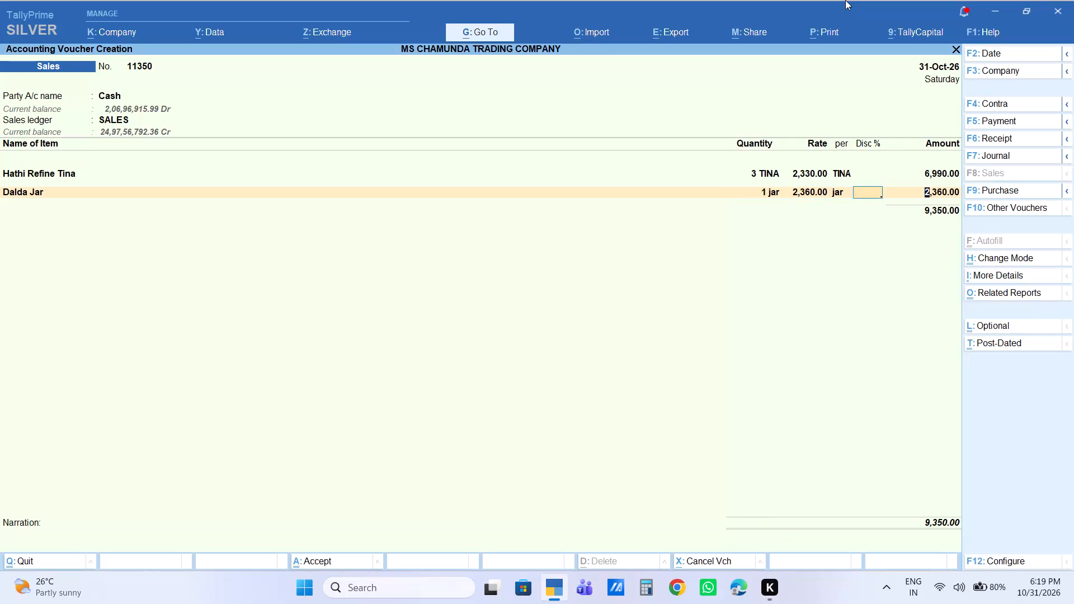
type("2320")
key("Return")
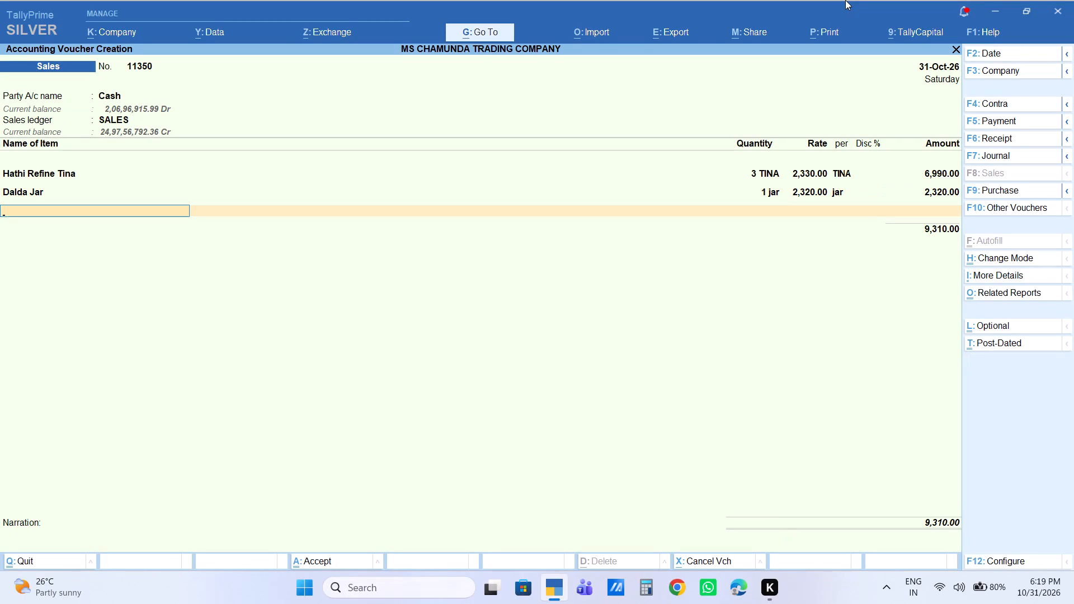
Add the stock item Annapurna NAMAK 1KG with quantity 1 BAG at the default rate of 280.
type("annna")
key("Down")
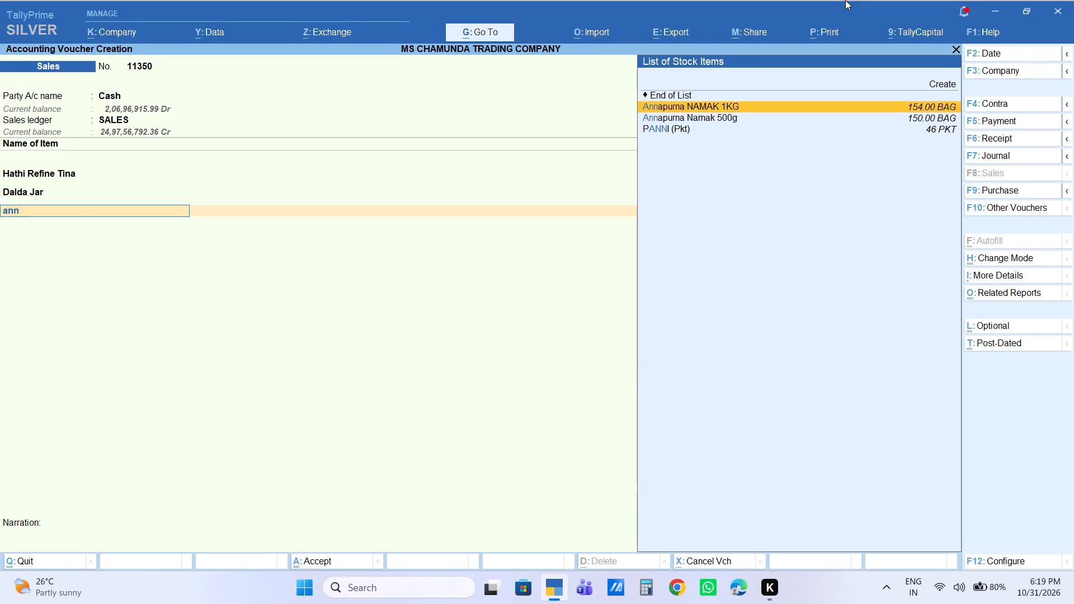
key("Return")
key("1")
key("Return")
key("Return")
key("Return")
key("Return")
key("Return")
Finish the item list, add a Labour Charge of 10 and save the voucher.
key("Return")
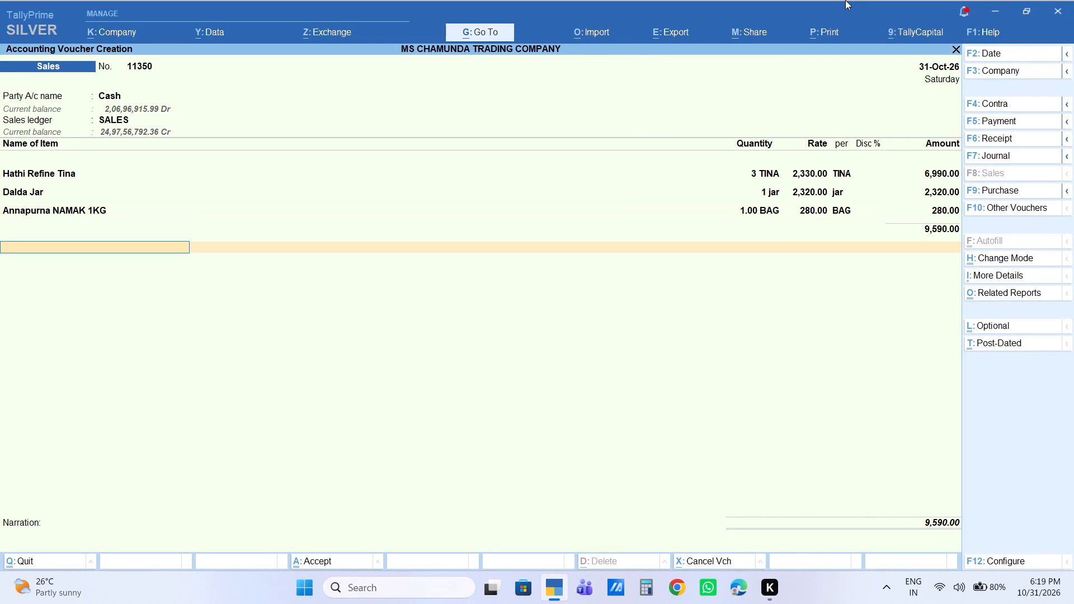
type("la")
key("Return")
key("Return")
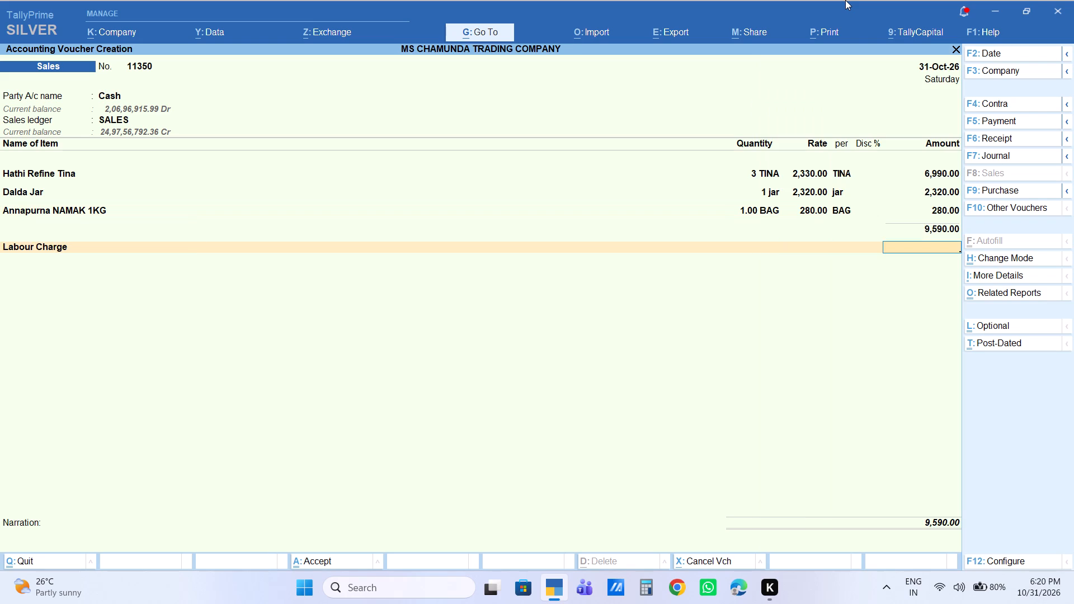
type("10")
key("Return")
key("Return")
key("Return")
key("Return")
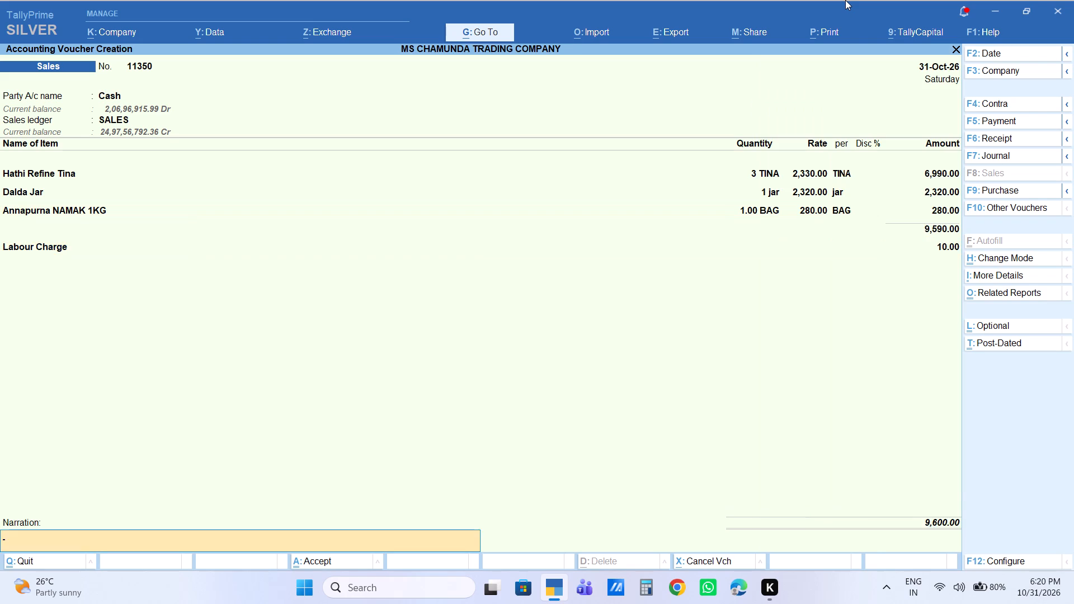
key("Return")
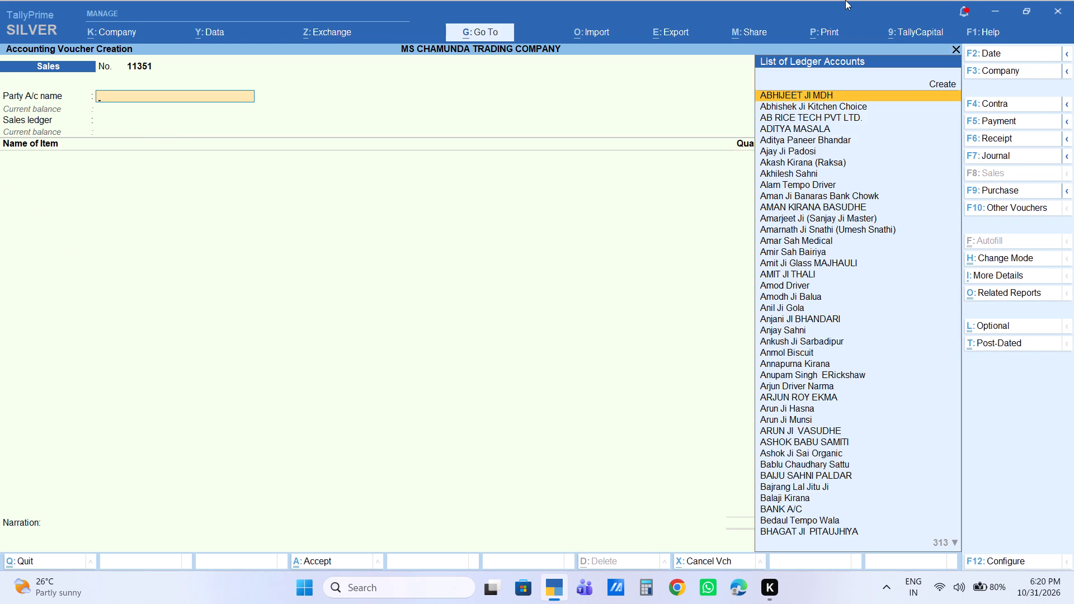
Set the party of the new sales voucher to Cash, keeping the default party details and the SALES ledger.
type("cas")
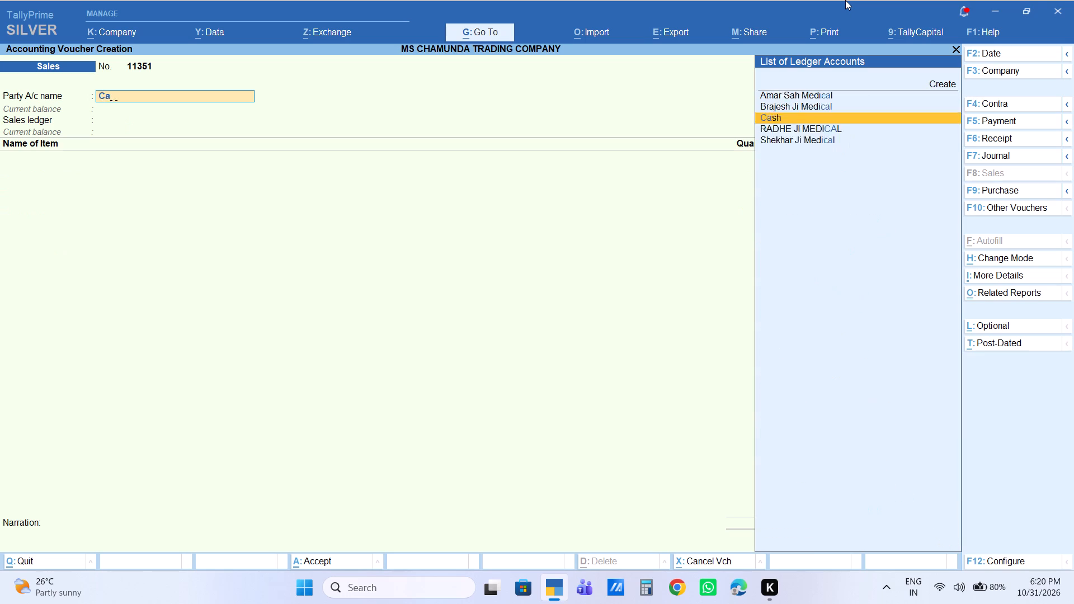
key("Return")
key("Return")
key("Return")
key("Return")
key("Return")
key("Return")
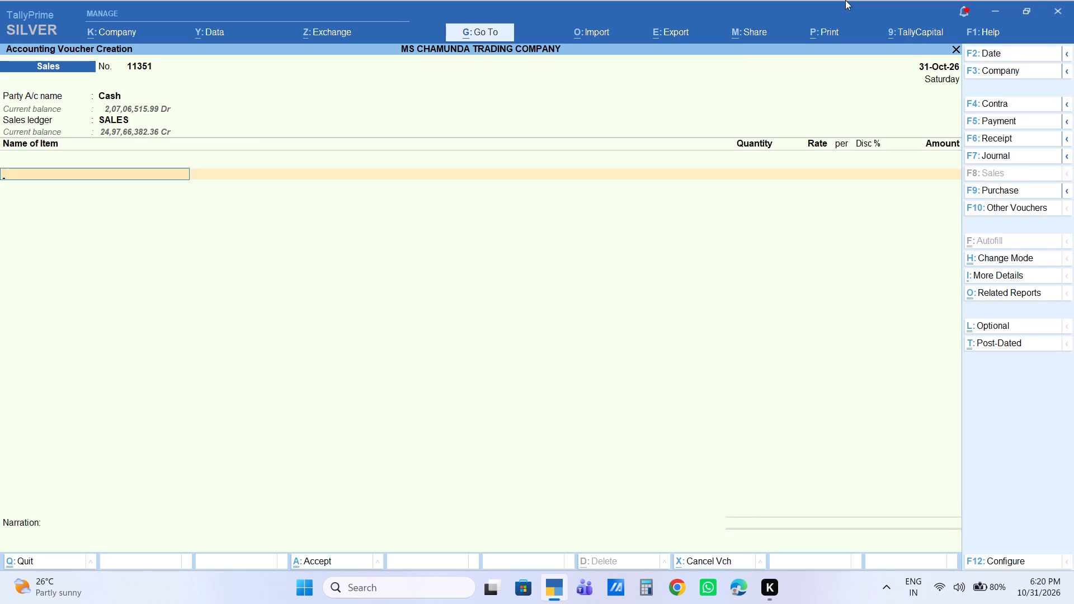
Add the stock item MASOOR DAL 30kg with quantity 15 BAG at the default rate of 2,100.
type("masoo")
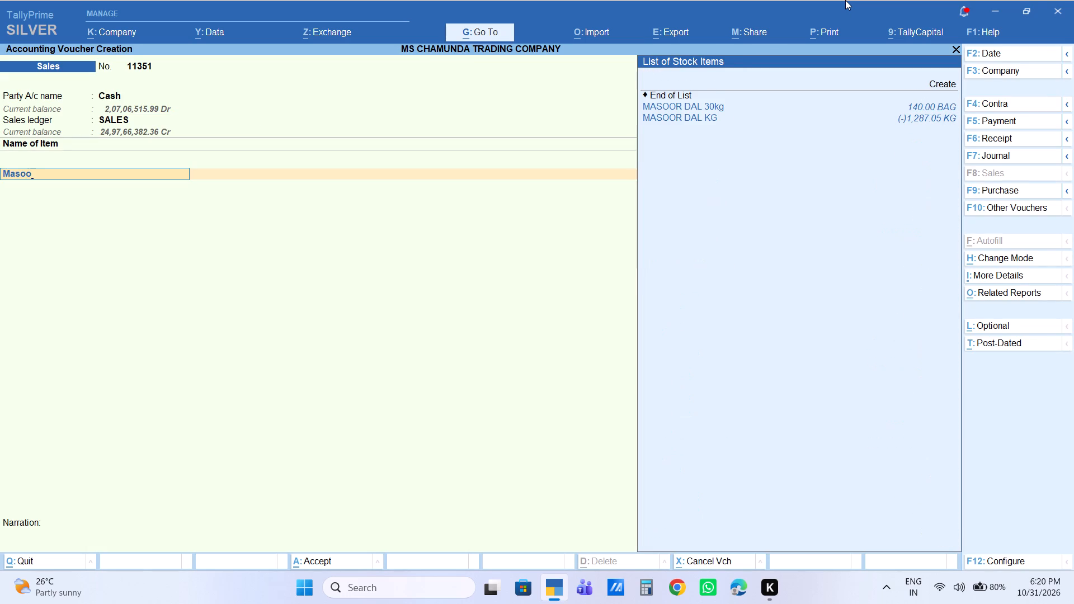
key("Down")
key("Return")
type("15")
key("Return")
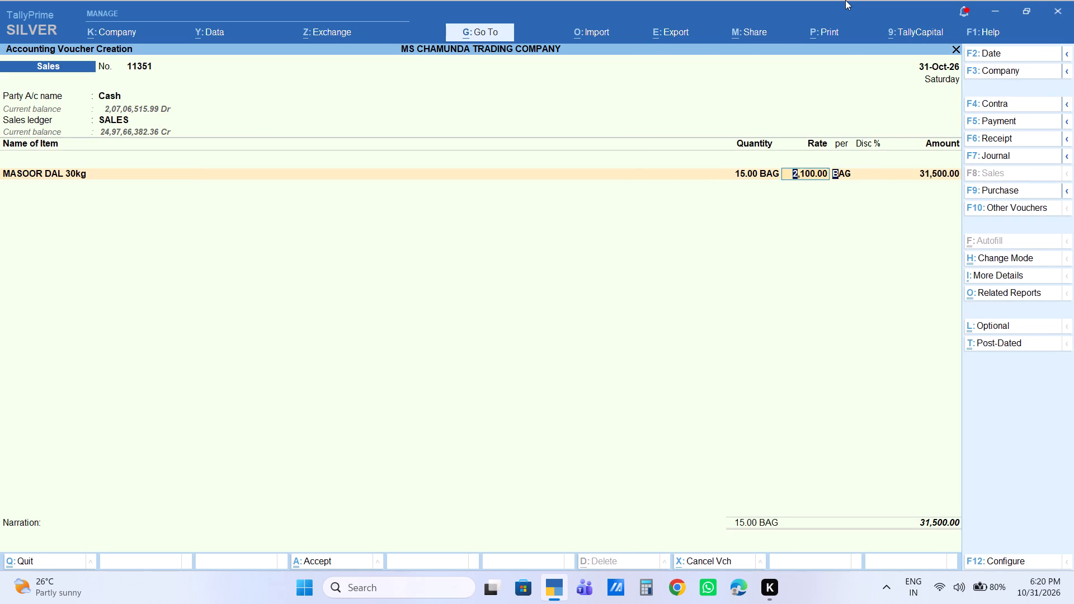
key("Return")
key("Return")
key("Return")
key("Return")
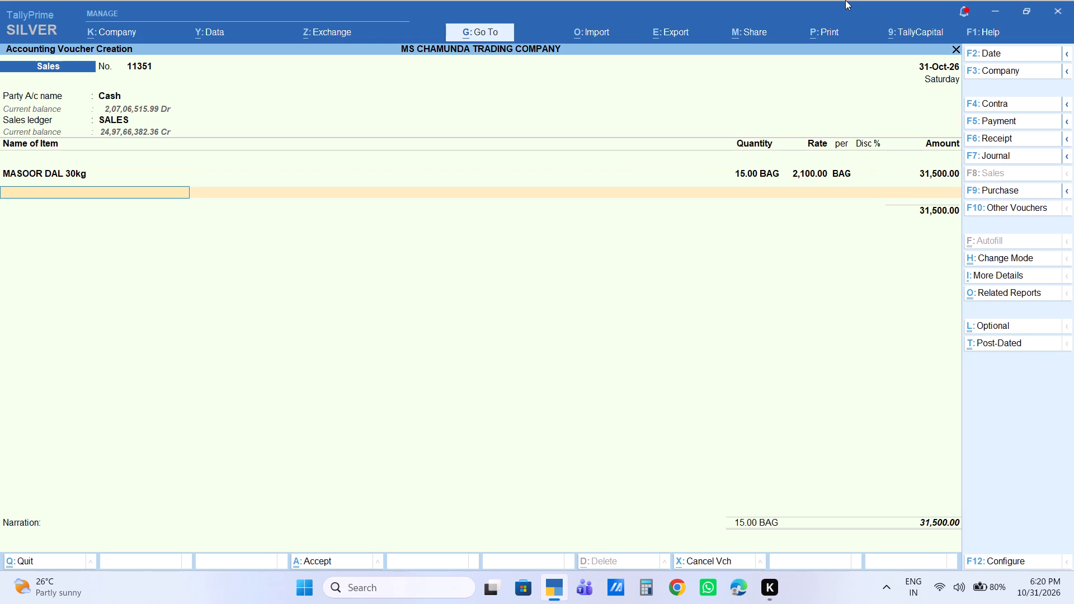
Add the stock item Madhuri Rahar30kg with quantity 3 BAG at the default rate of 2,940.
type("mafdhu8")
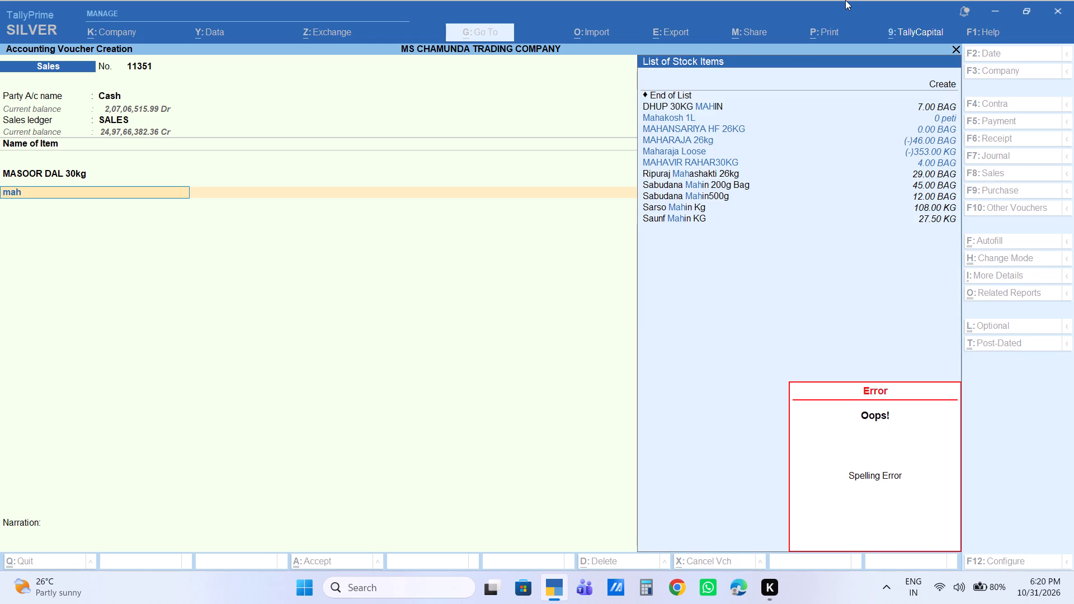
key("BackSpace")
key("BackSpace")
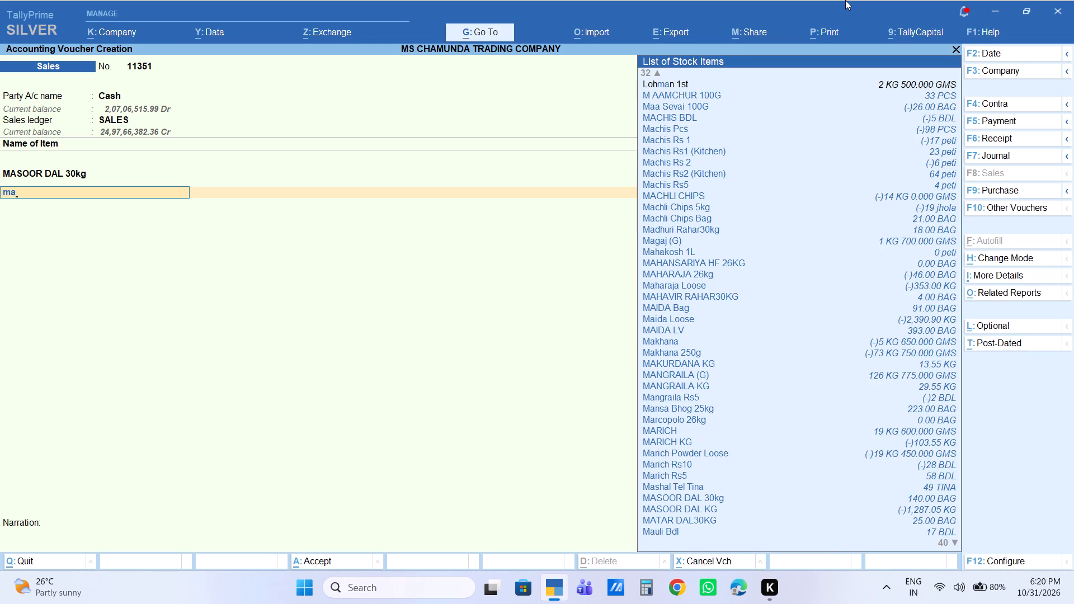
type("dhur")
key("Return")
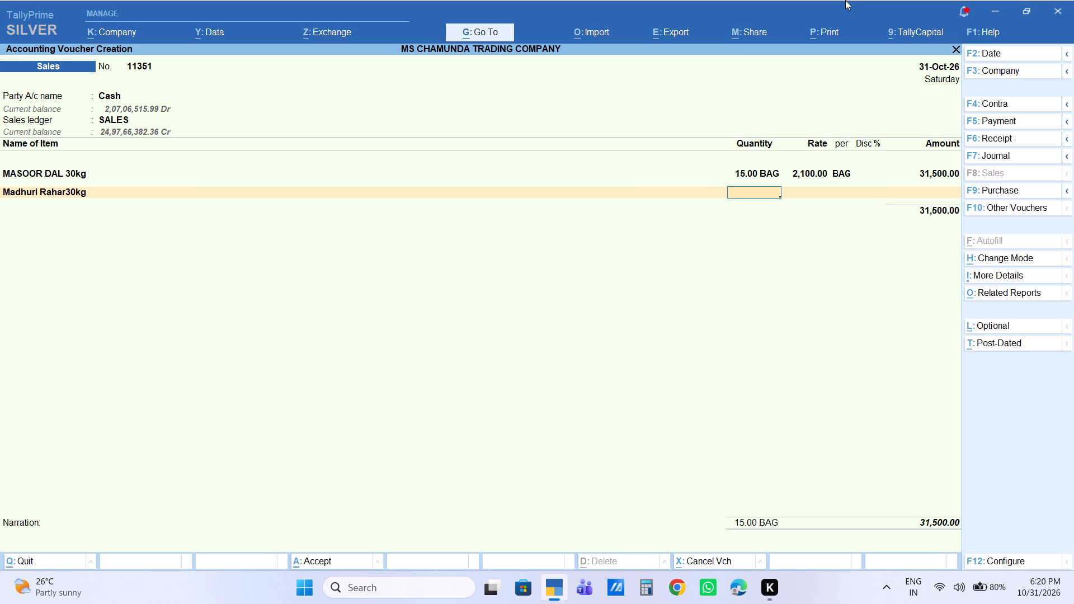
key("3")
key("Return")
key("Return")
key("Return")
key("Return")
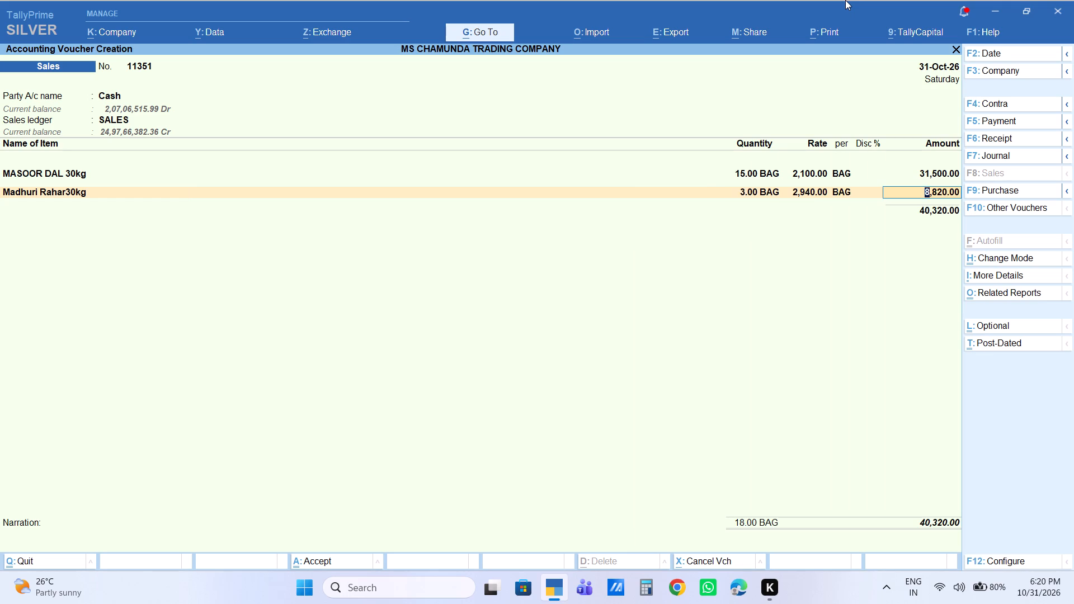
Change the quantity of Madhuri Rahar30kg to 2 BAG, keeping the default rate, and complete the line.
key("BackSpace")
key("BackSpace")
key("BackSpace")
key("BackSpace")
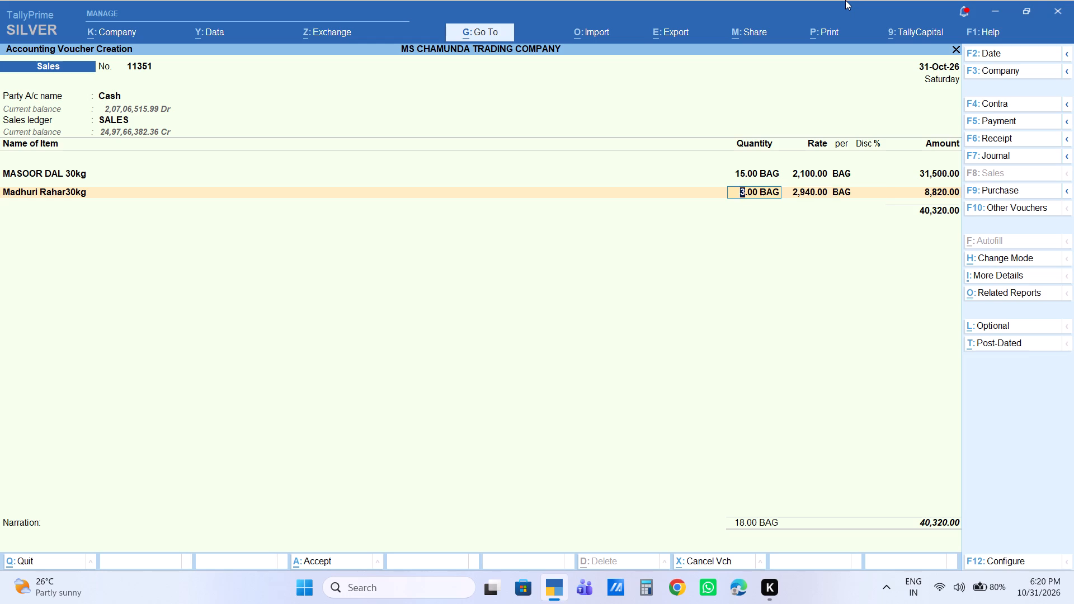
key("2")
key("Return")
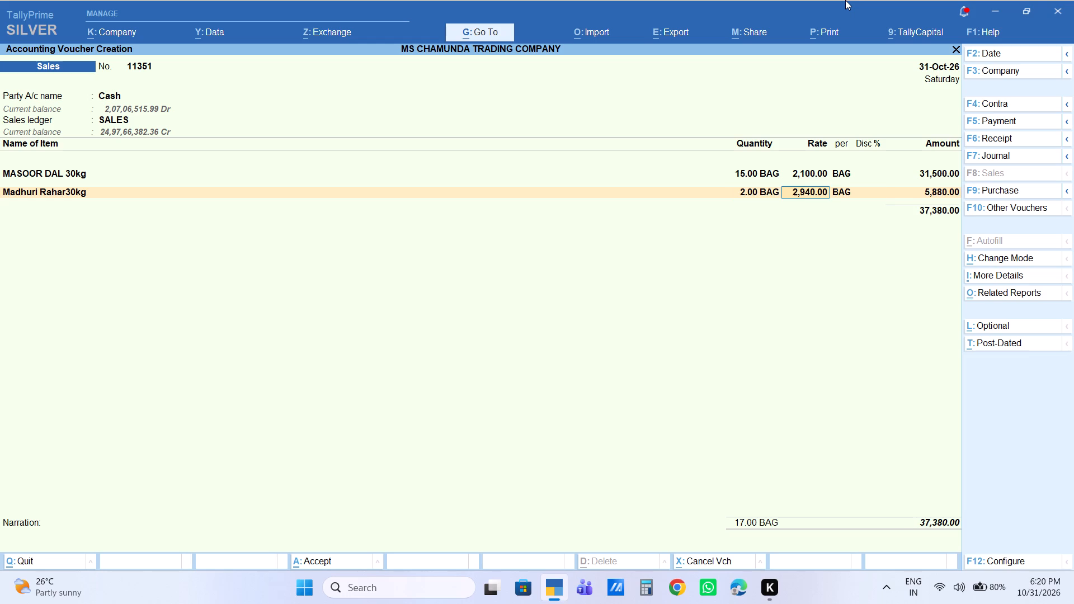
key("Return")
key("Return")
key("Return")
key("Return")
Add the stock item CHANA 30KG with quantity 5 BAG and an amount of 12,000.
type("chana")
key("Down")
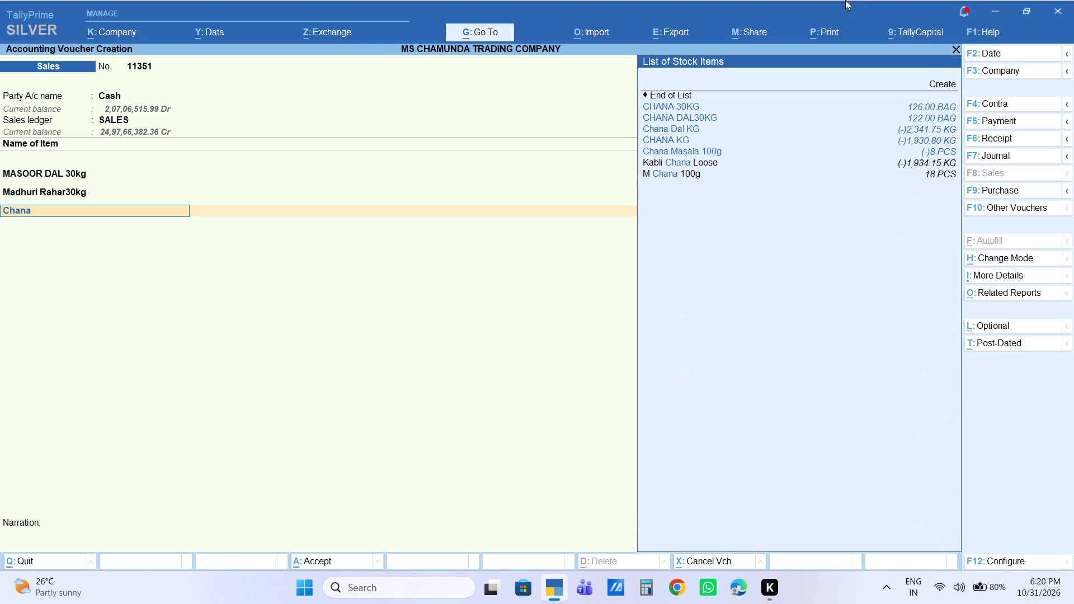
key("Return")
key("5")
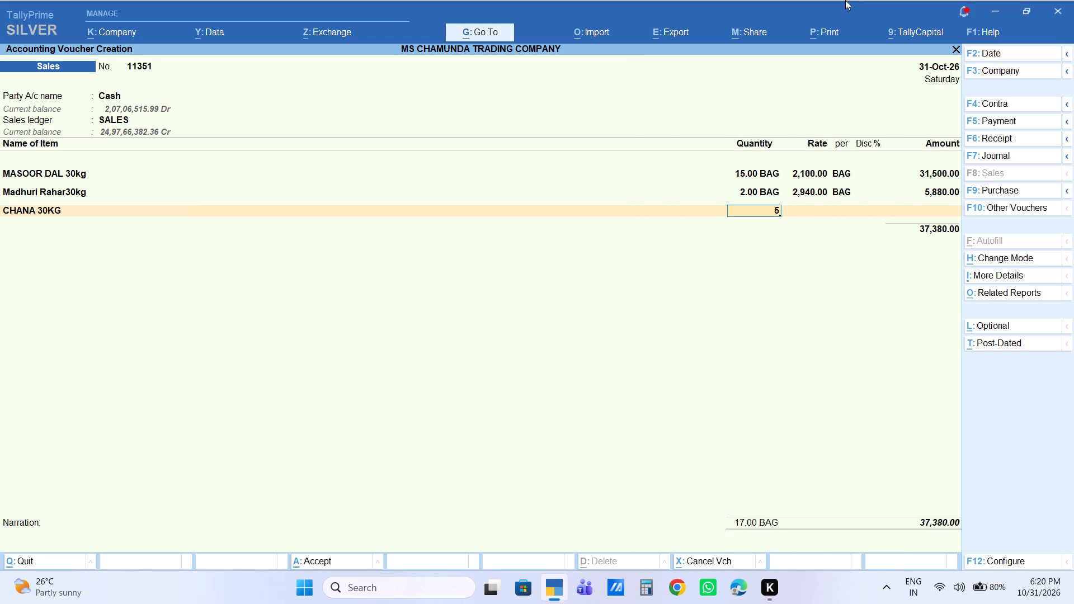
key("Return")
key("Return")
key("Return")
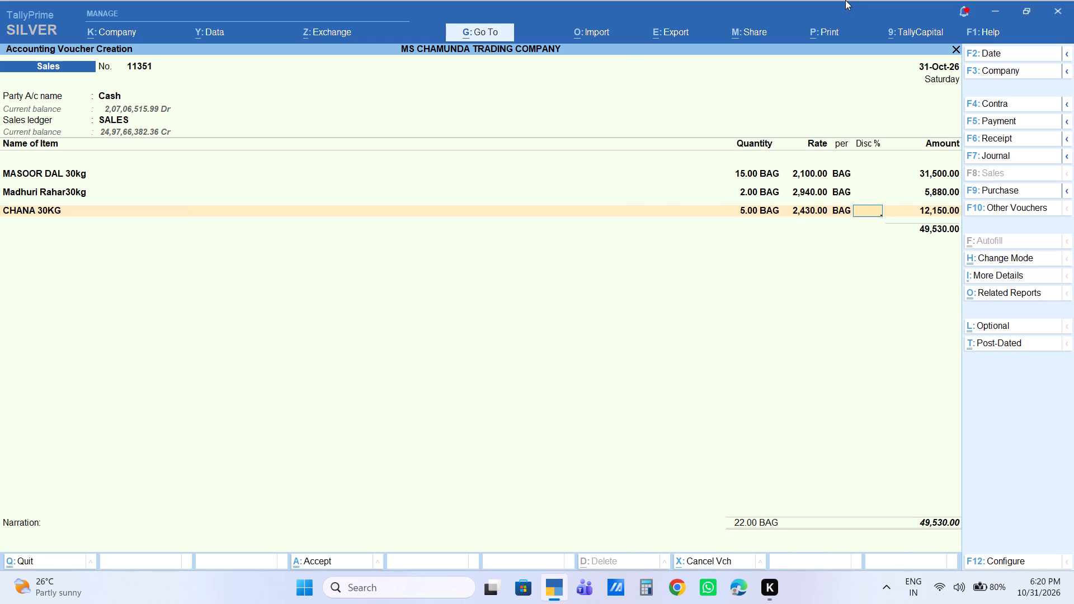
key("Return")
type("12000")
key("Return")
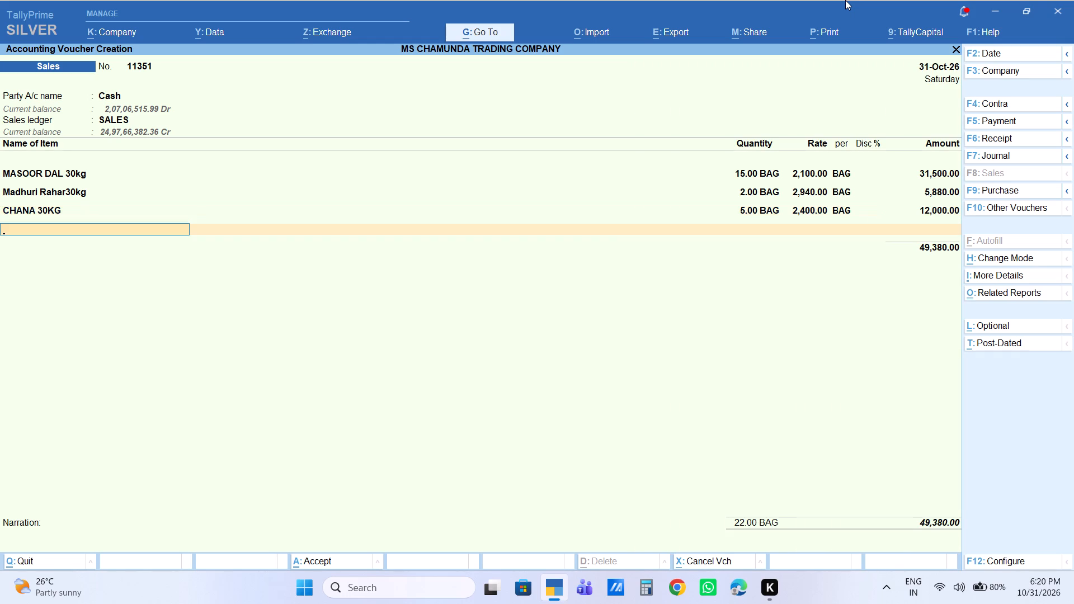
Add the stock item Kabli 555 30kg with quantity 3 BAG at the default rate of 2,640.
type("5555")
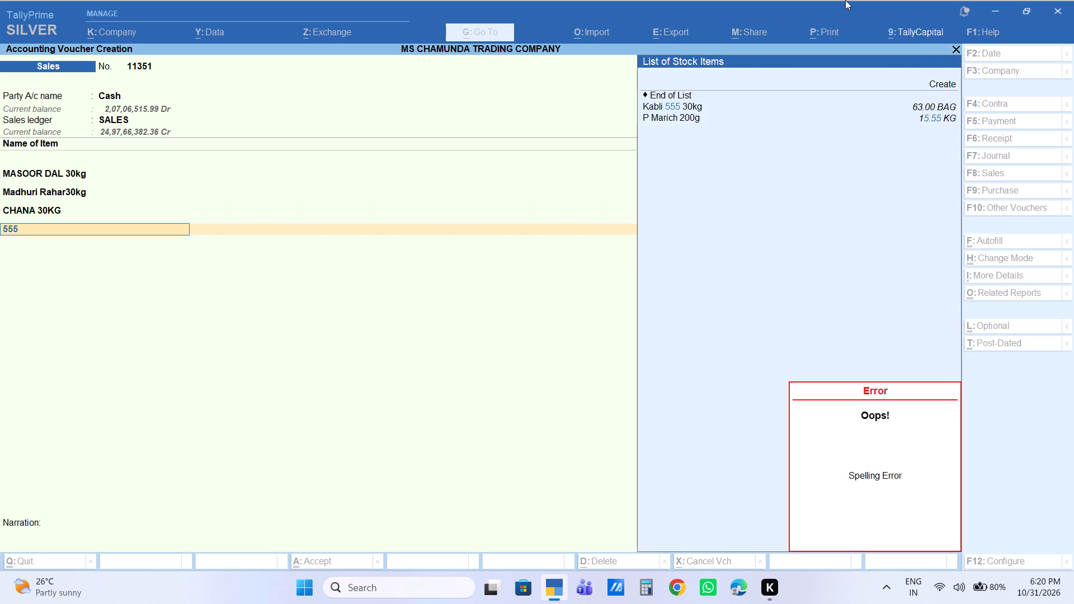
key("Down")
key("Return")
key("3")
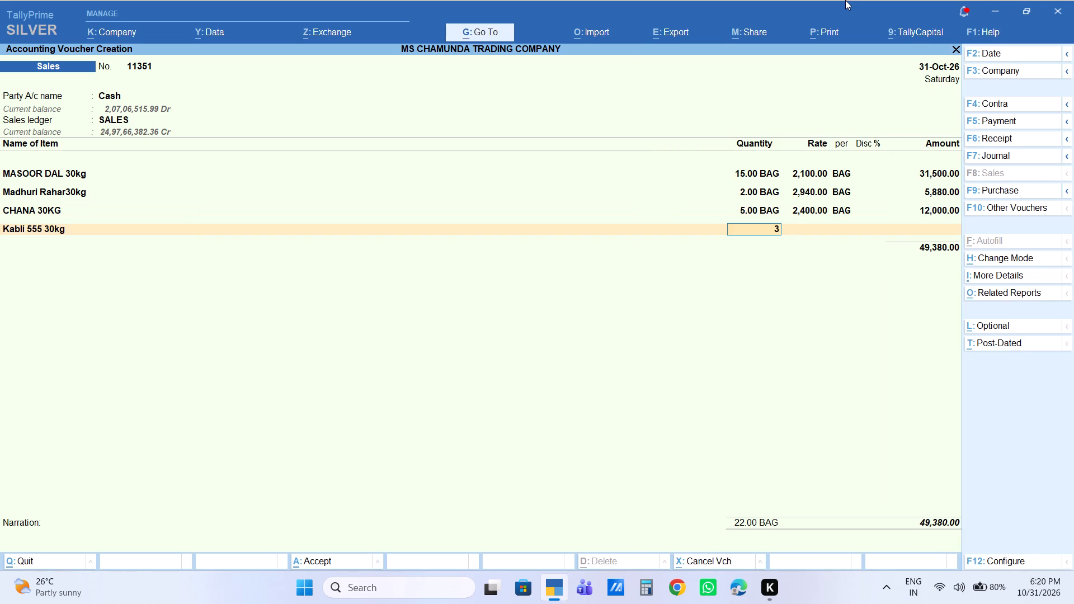
key("Return")
key("Return")
key("Return")
key("Return")
key("Return")
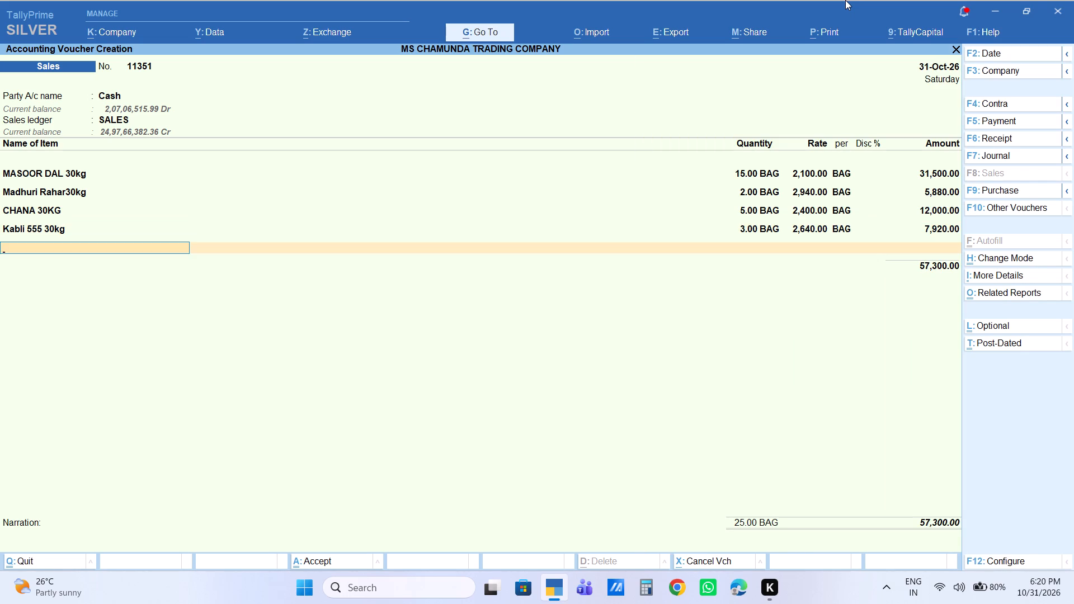
Add the stock item CHANA DAL30KG with quantity 2 BAG and an amount of 5,400.
type("chana da")
key("Down")
key("Return")
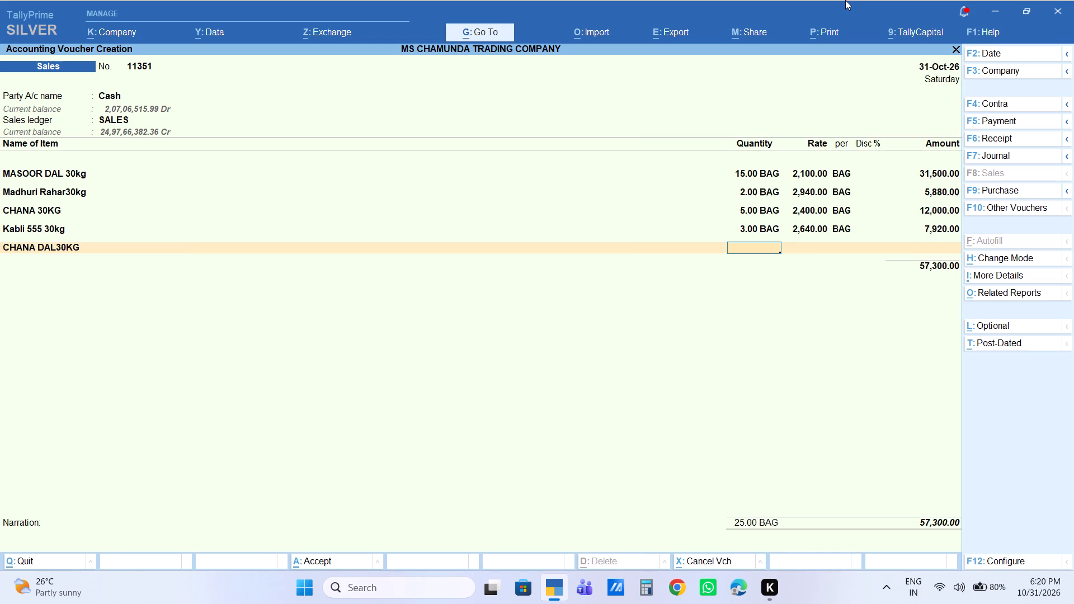
key("2")
key("Return")
key("Return")
key("Return")
key("Return")
type("5400")
key("Return")
key("Return")
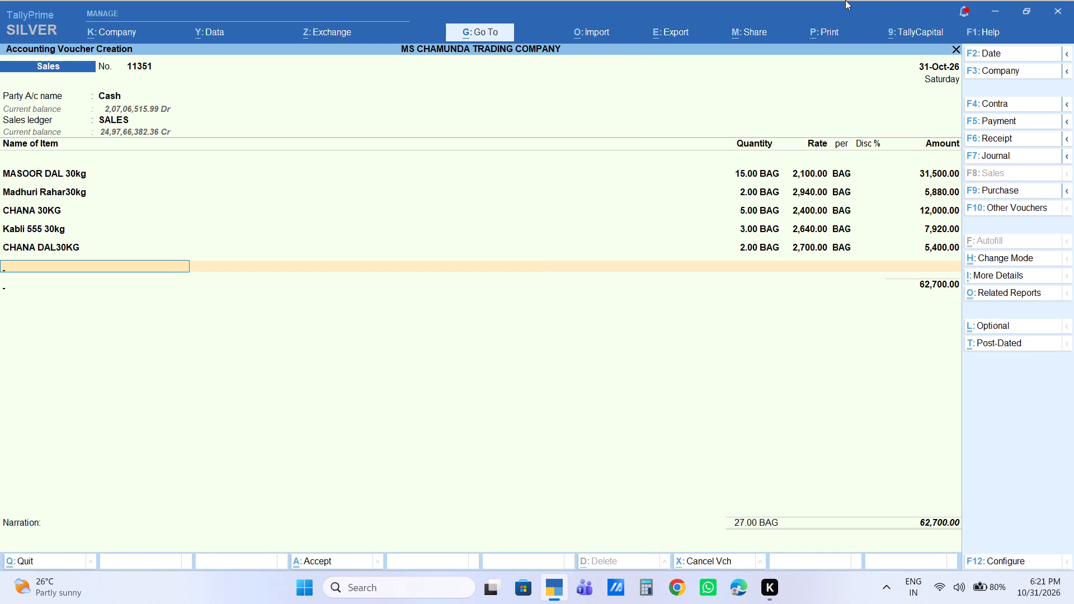
End the item list and add the Labour Charge ledger with an amount of 56.
type("la")
key("Return")
key("Return")
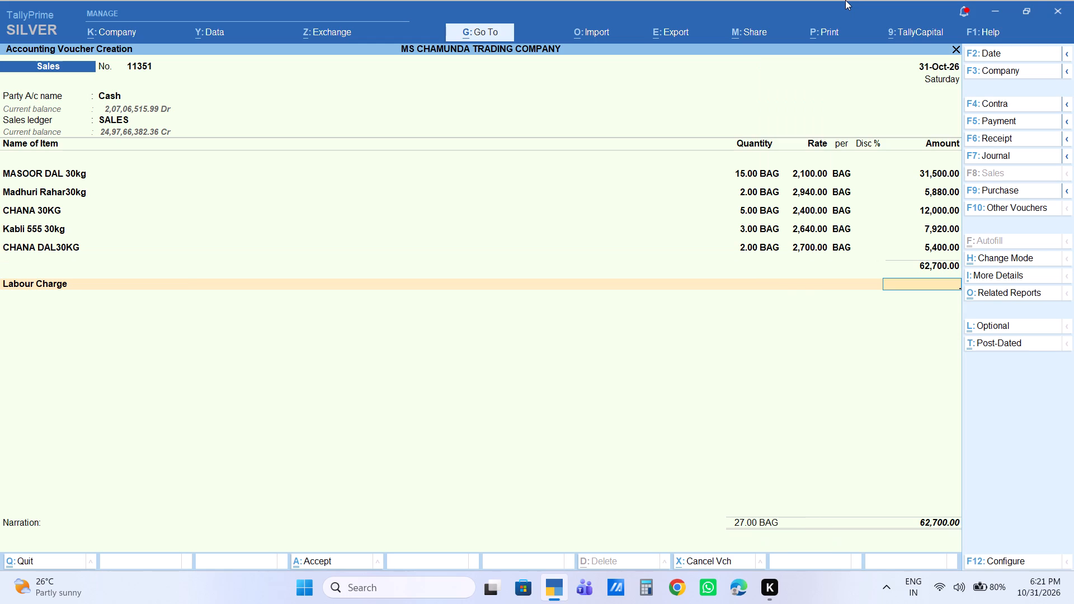
type("56")
key("Return")
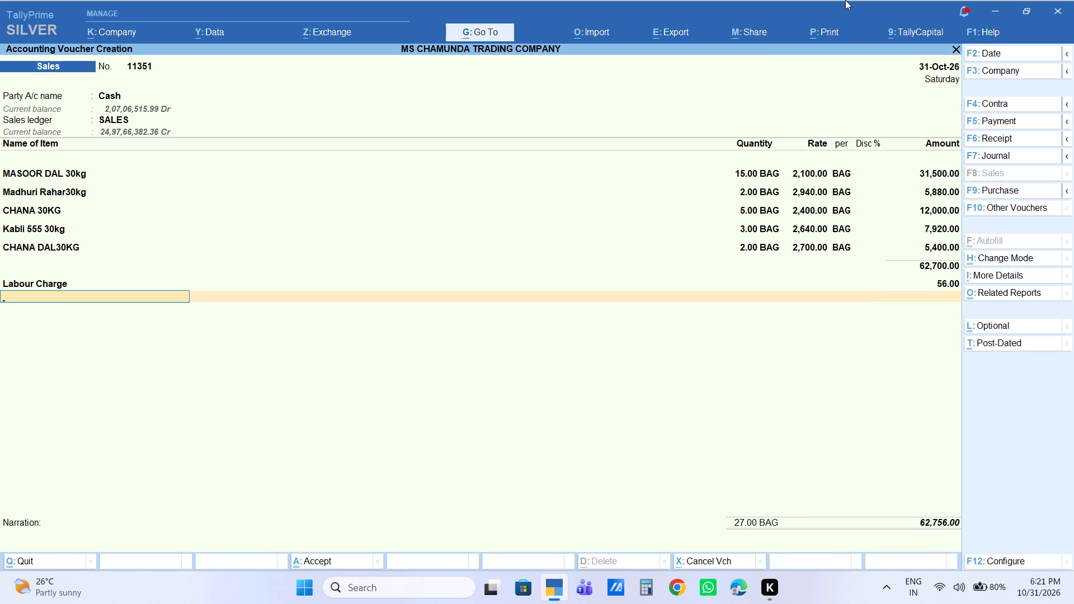
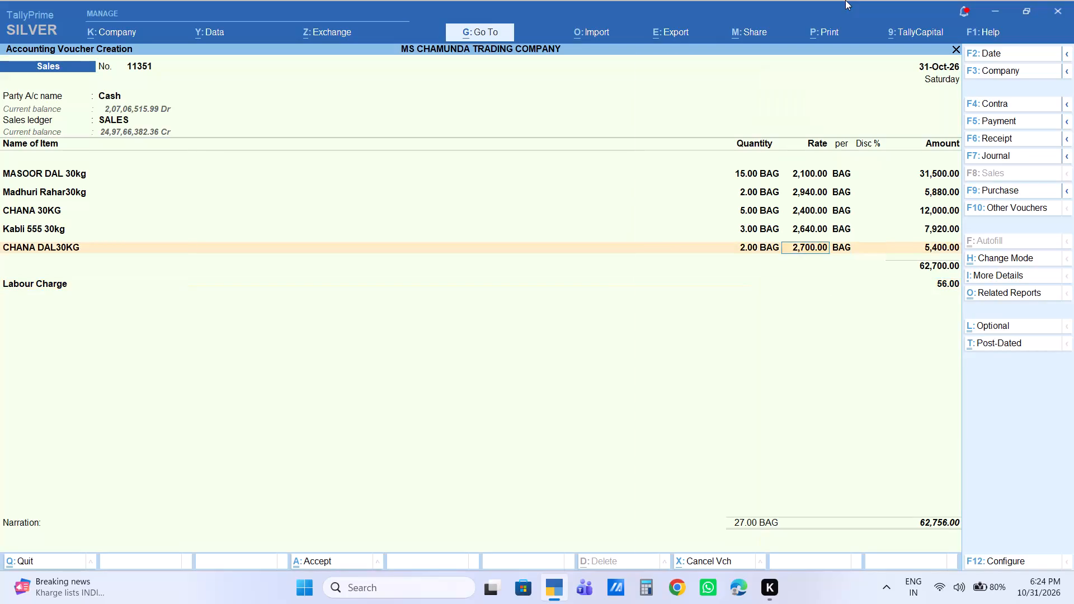
Set the quantity of the Madhuri Rahar30kg item line to 3 BAG, keeping its rate.
key("BackSpace")
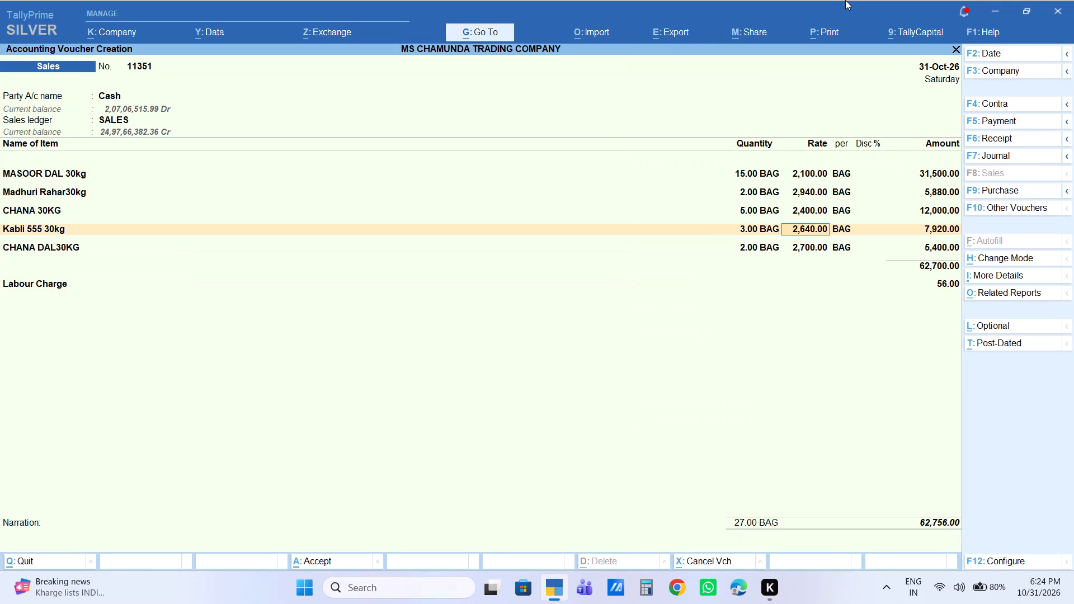
key("Up")
key("Up")
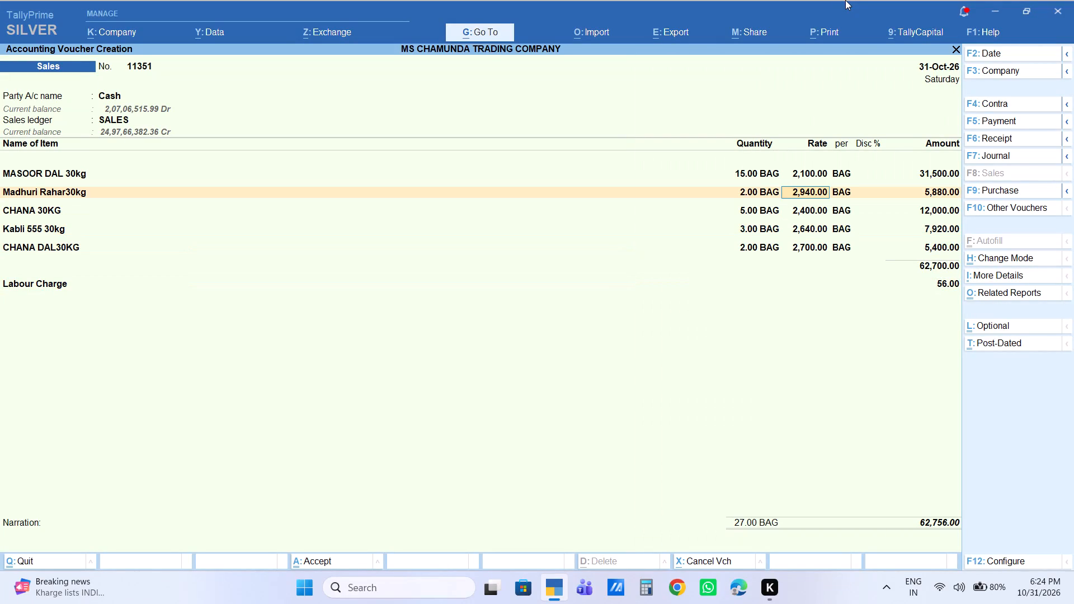
key("BackSpace")
key("3")
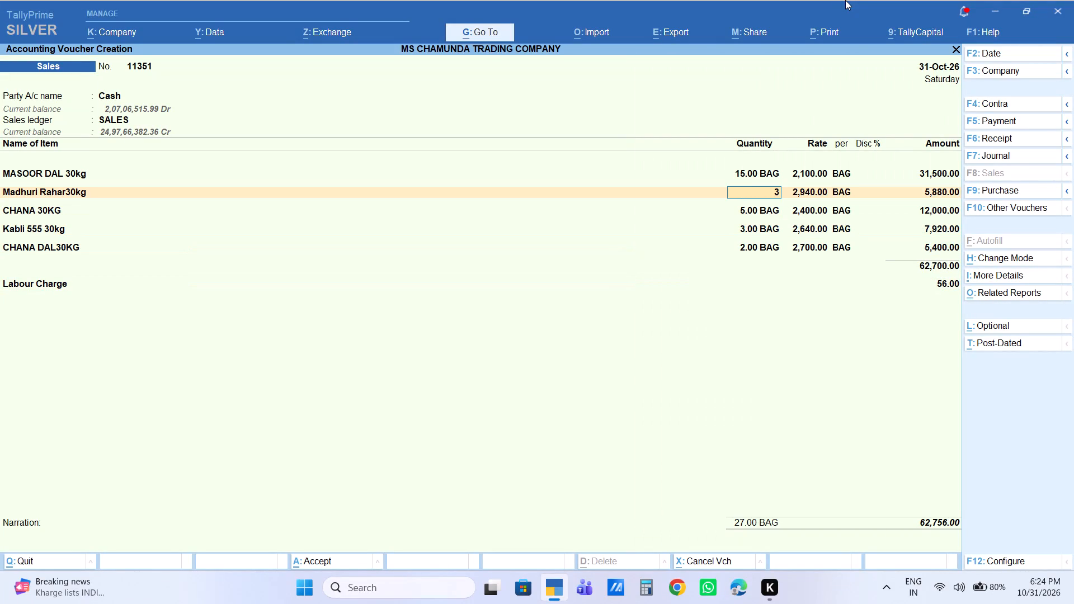
key("Return")
key("Return")
key("Return")
key("Return")
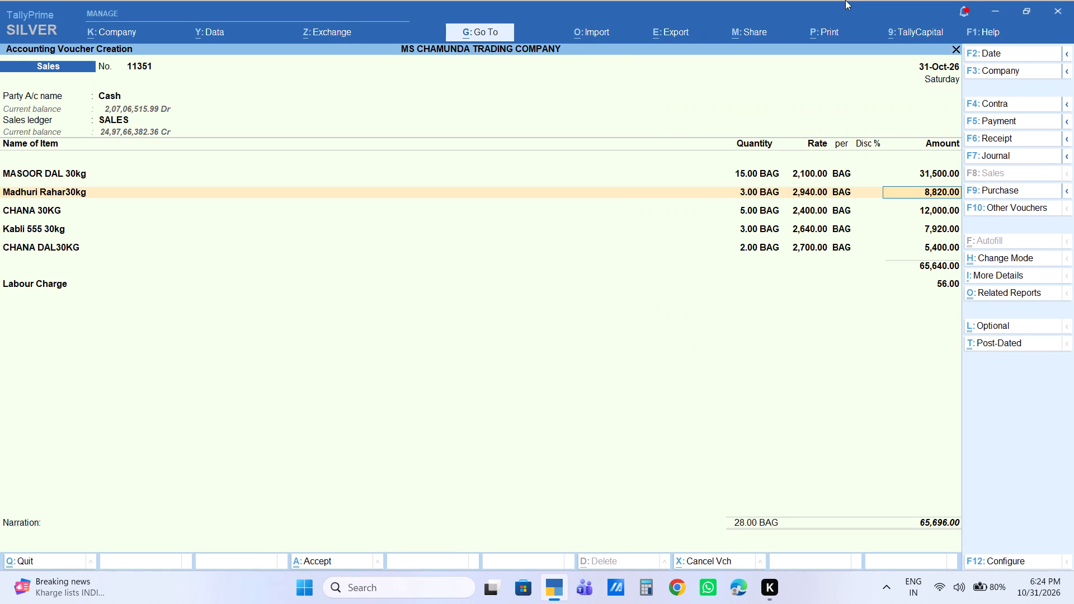
key("Return")
Check the quantities, rates and amounts of the voucher's item lines from MASOOR DAL 30kg to CHANA DAL30KG.
key("Return")
key("Return")
key("Return")
key("Return")
key("Return")
key("Return")
key("Return")
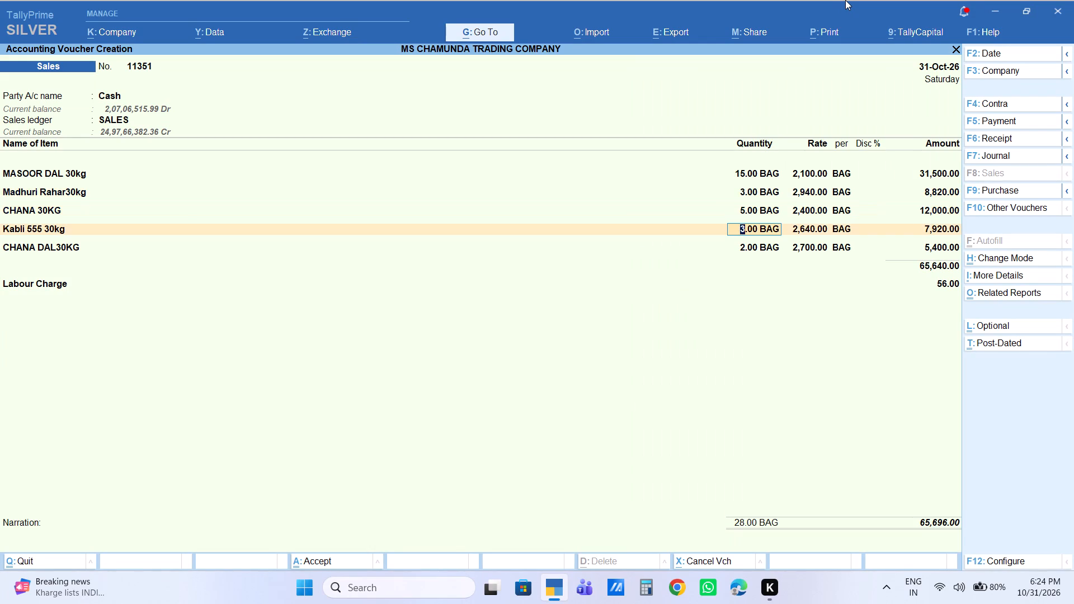
key("Return")
key("Return")
key("Return")
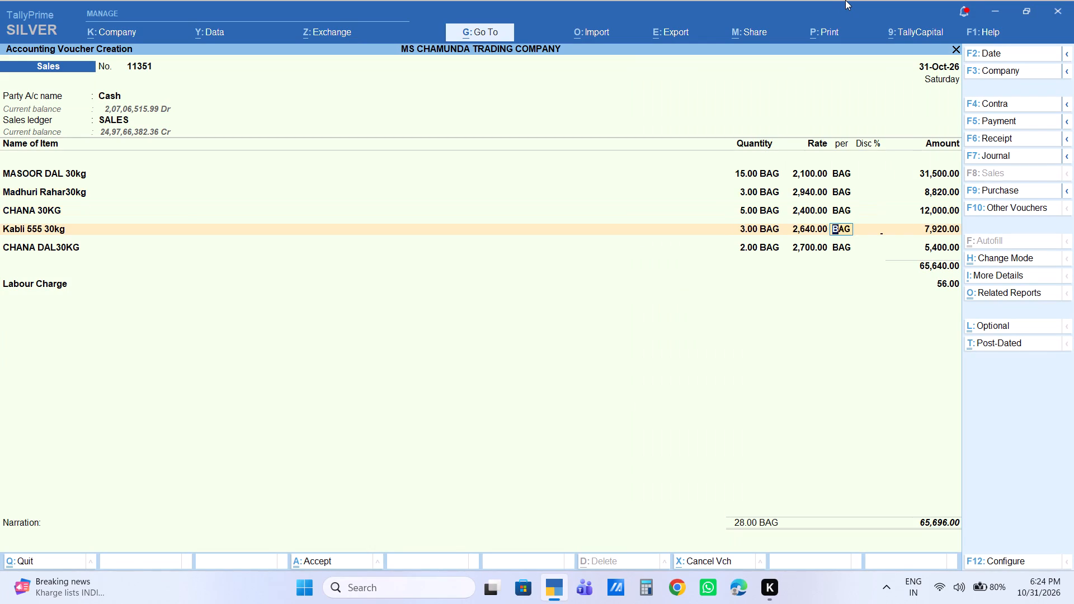
key("Return")
key("Up")
key("Up")
key("Up")
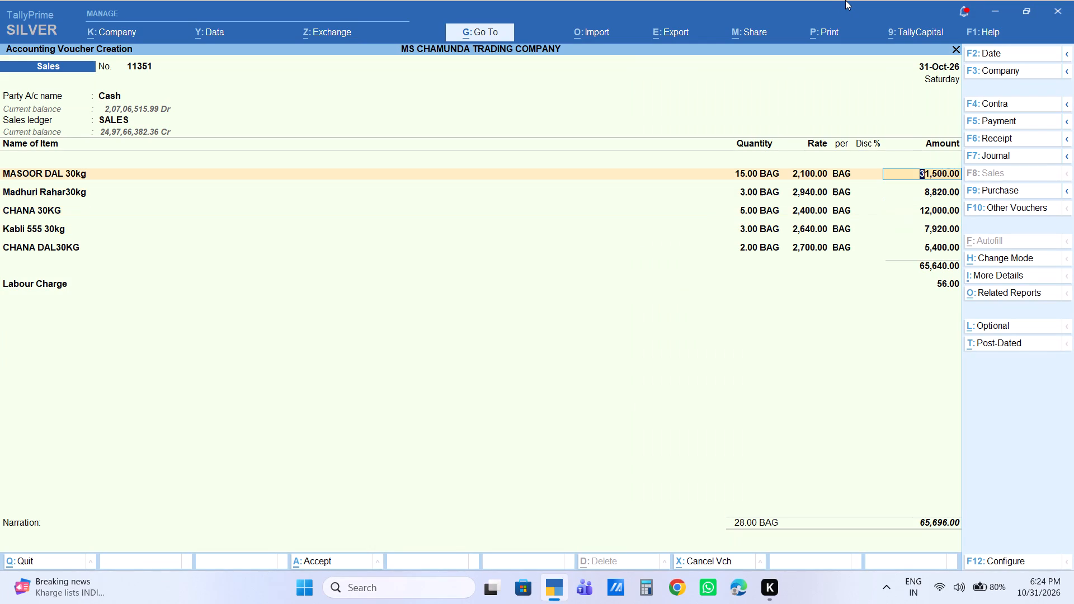
key("Down")
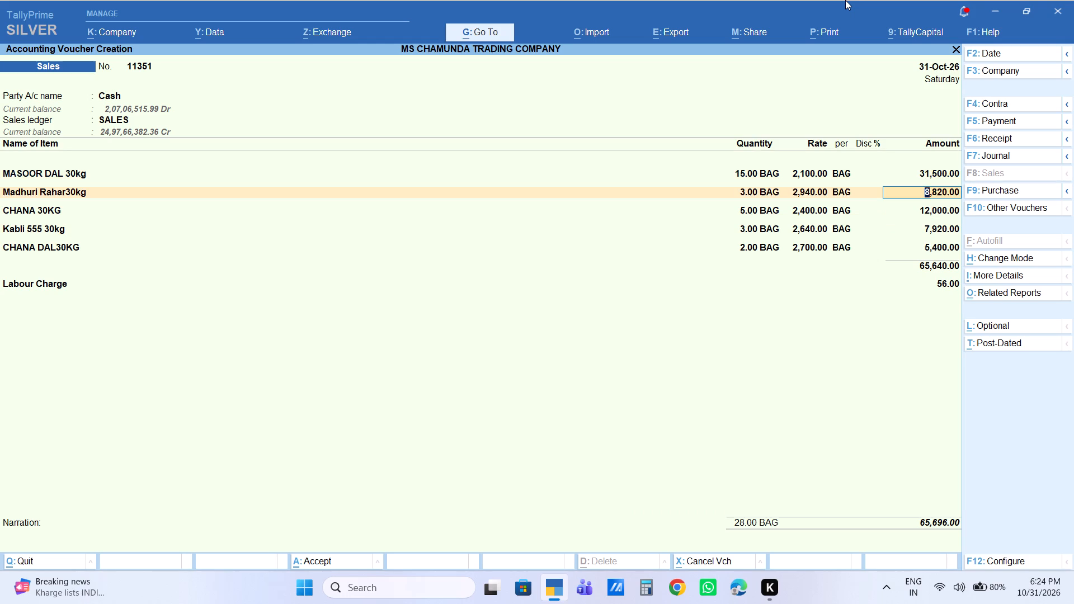
key("Down")
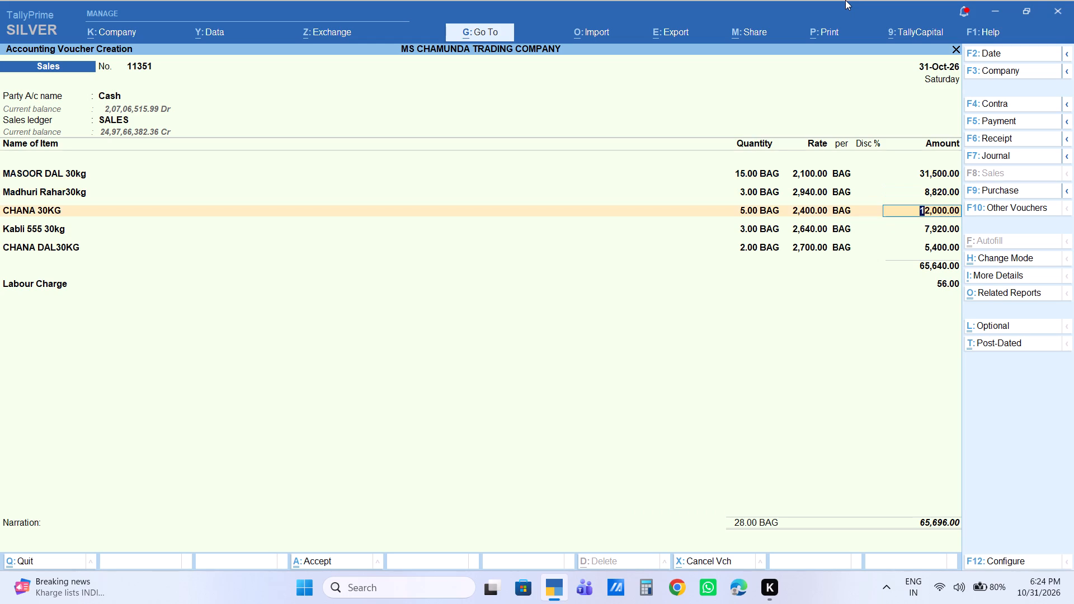
key("Down")
key("Down")
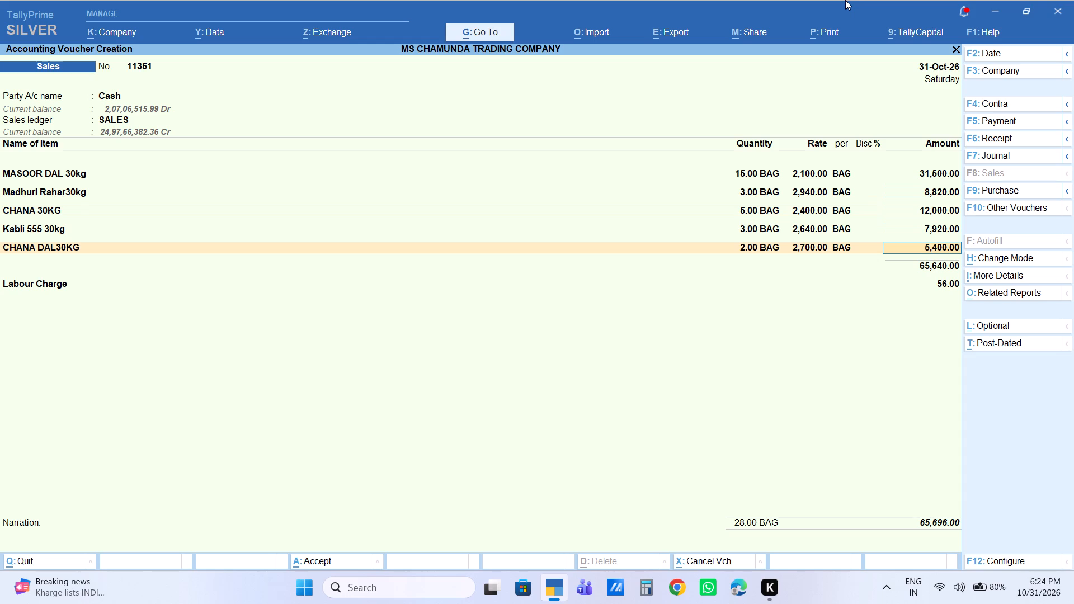
End the item list, keep the Labour Charge line and leave the narration blank to finish the cash sales voucher.
key("Return")
key("Return")
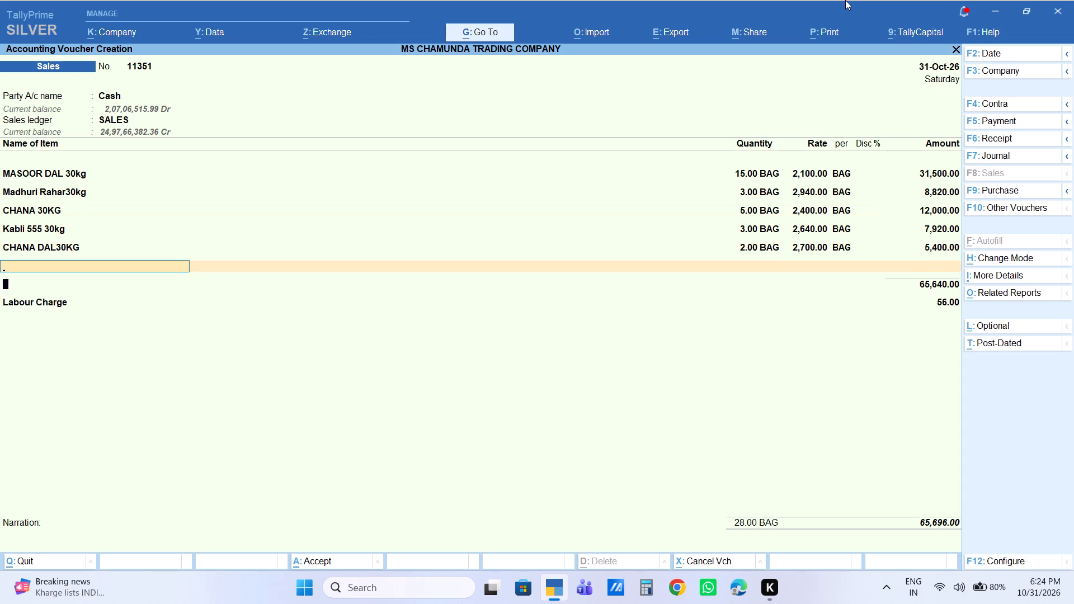
key("Return")
key("Return")
key("Return")
key("Return")
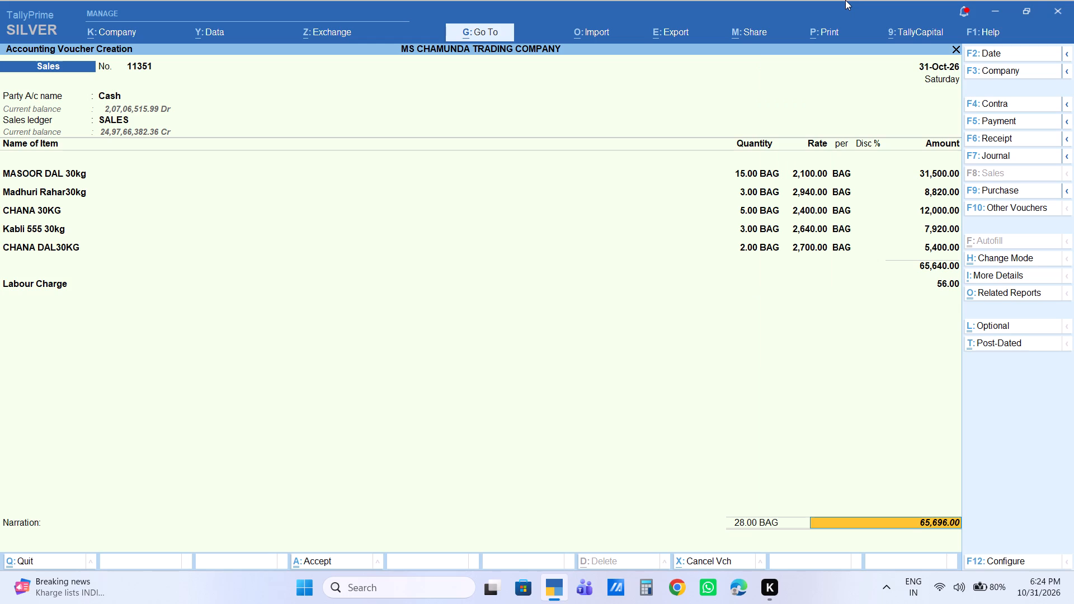
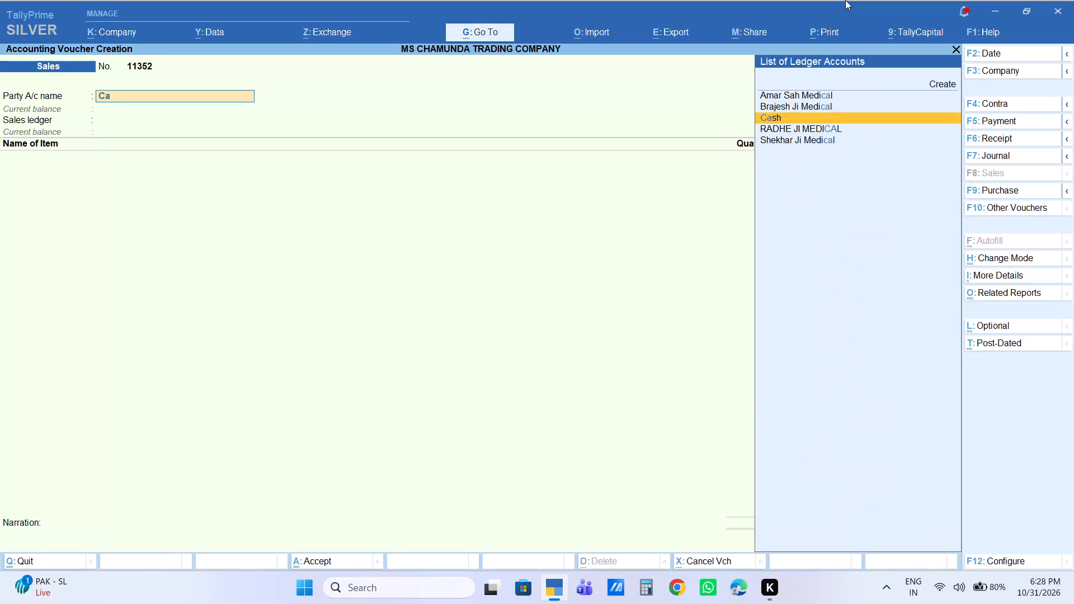
Choose Cash as the party, keep the default party details with state Bihar, and choose SALES as the sales ledger.
key("Return")
key("Return")
key("Return")
key("Return")
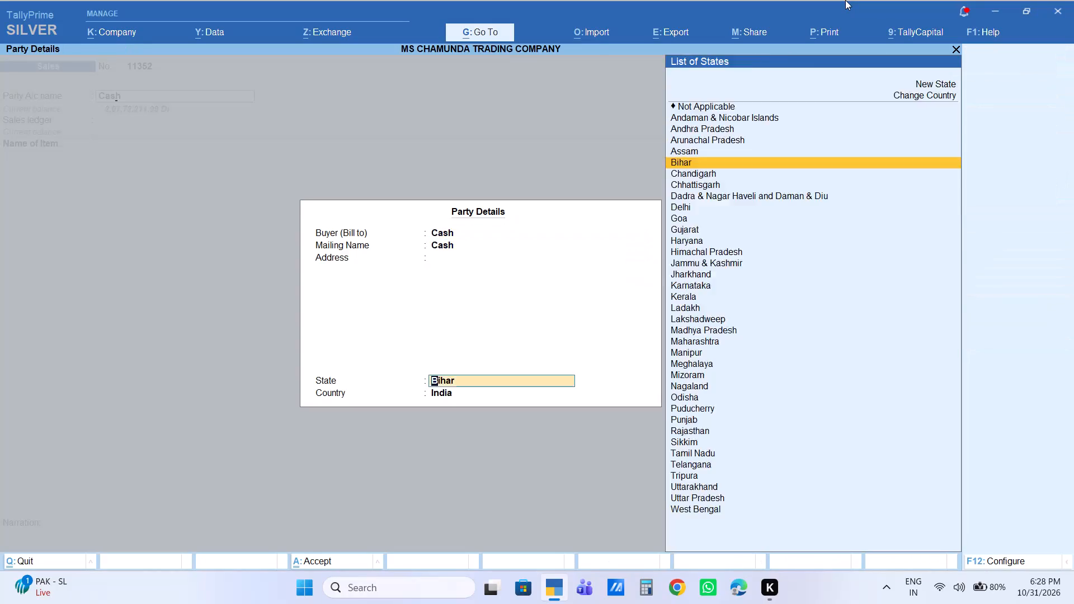
key("Return")
key("Return")
Add the stock item CHANA 30KG with quantity 1 at its default rate and save the cash sales voucher.
type("chana")
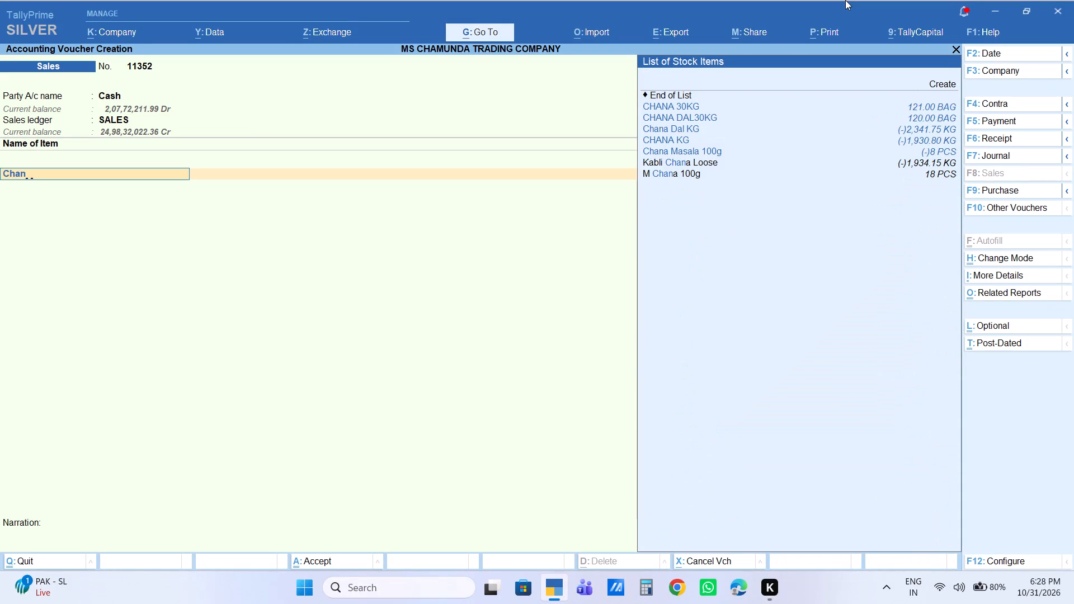
key("Down")
key("Return")
key("1")
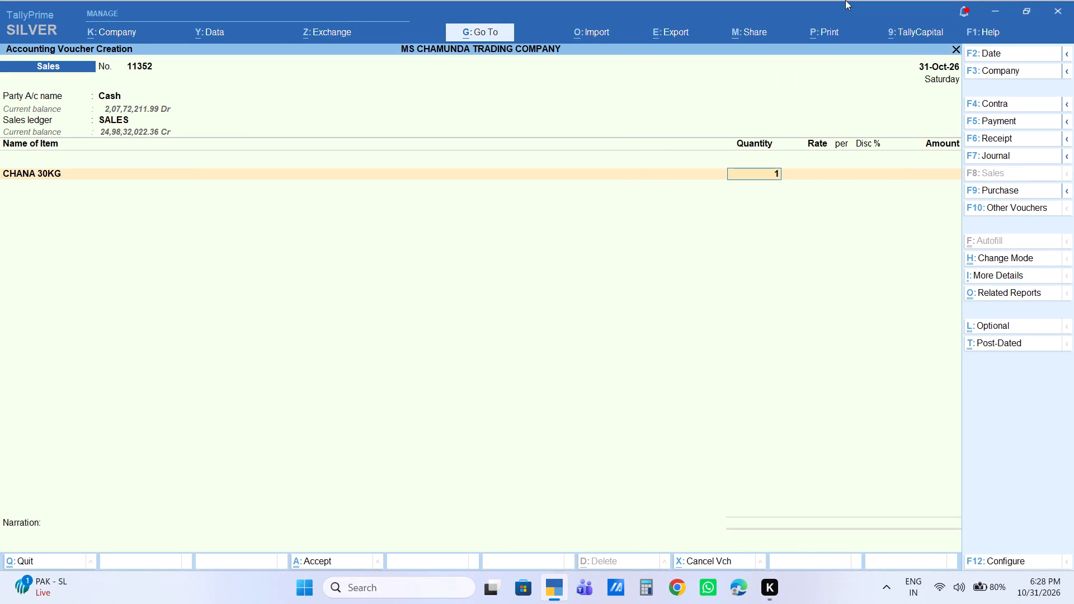
key("Return")
key("ctrl+a")
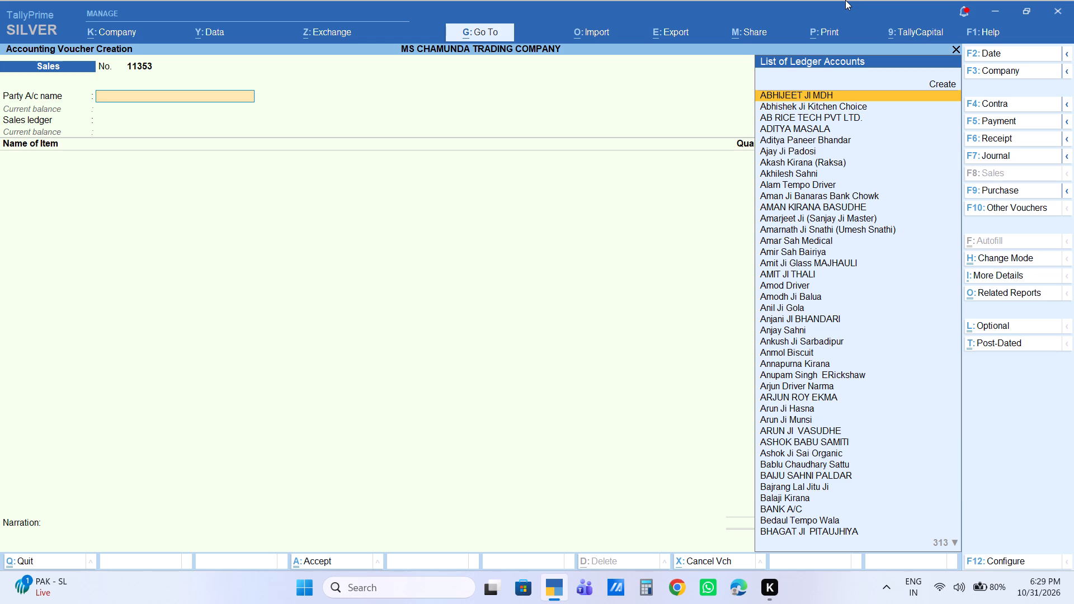
Start the new sales voucher with Cash as the party, default party details and SALES as the sales ledger.
type("cas")
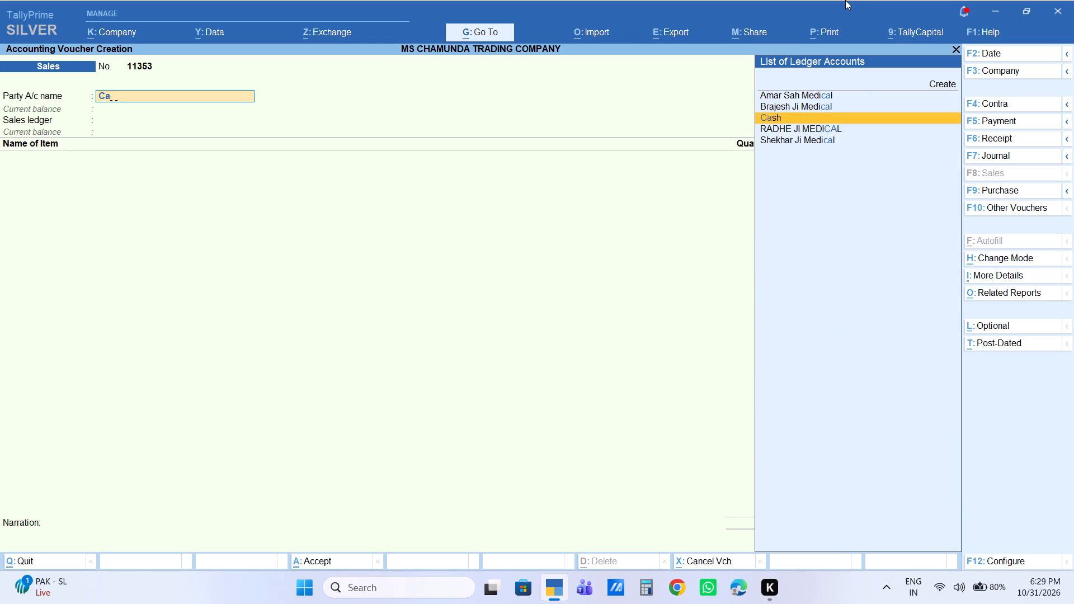
key("Return")
key("Return")
key("Return")
key("Return")
key("Return")
key("Return")
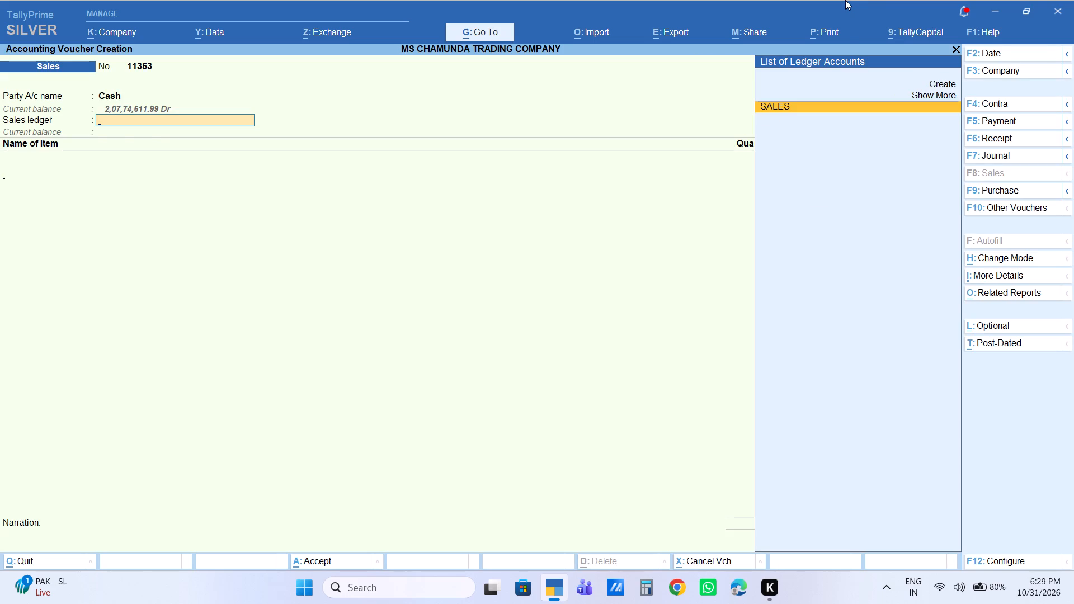
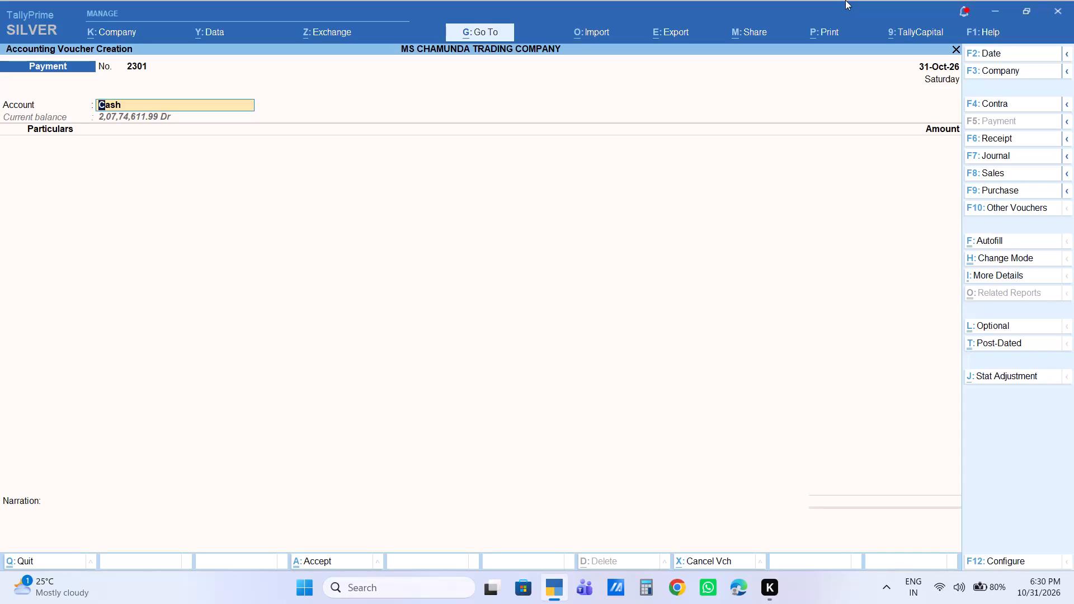
Switch to a sales voucher with Cash as the party, default party details and SALES as the sales ledger.
type("as")
key("Return")
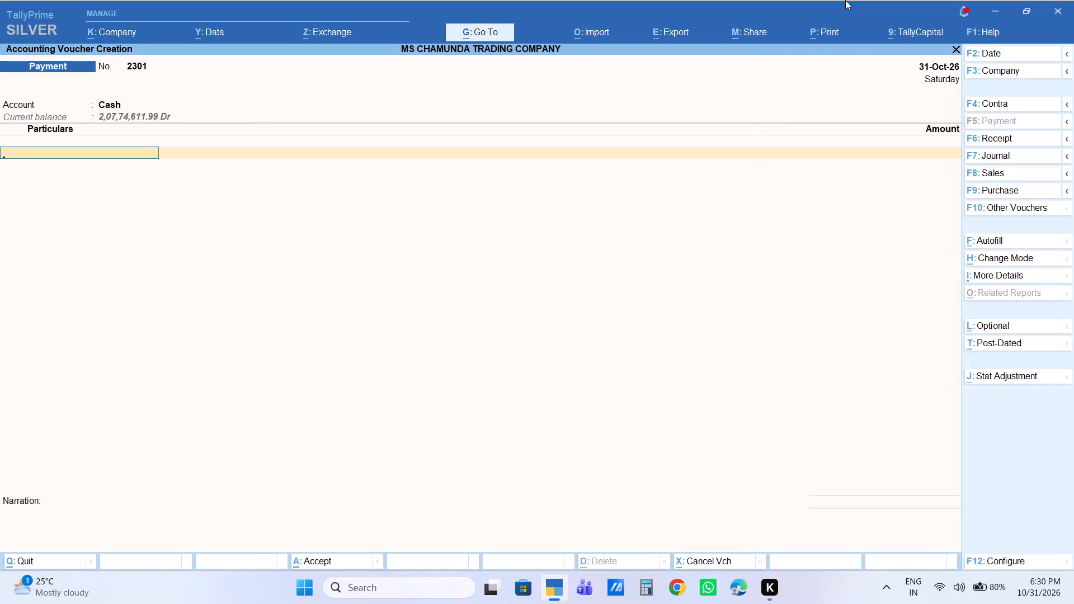
key("t")
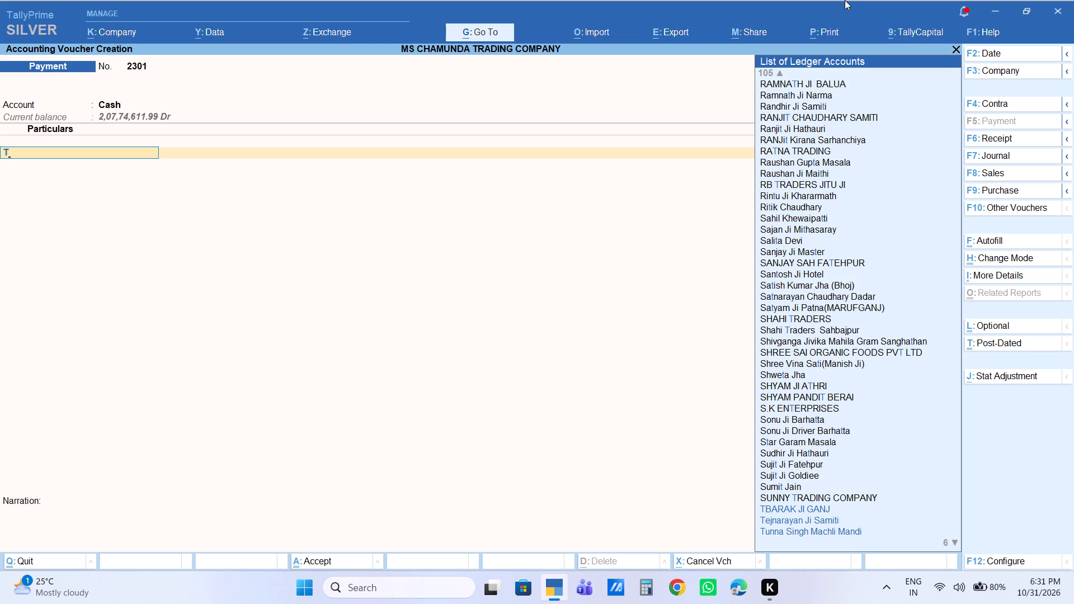
key("F8")
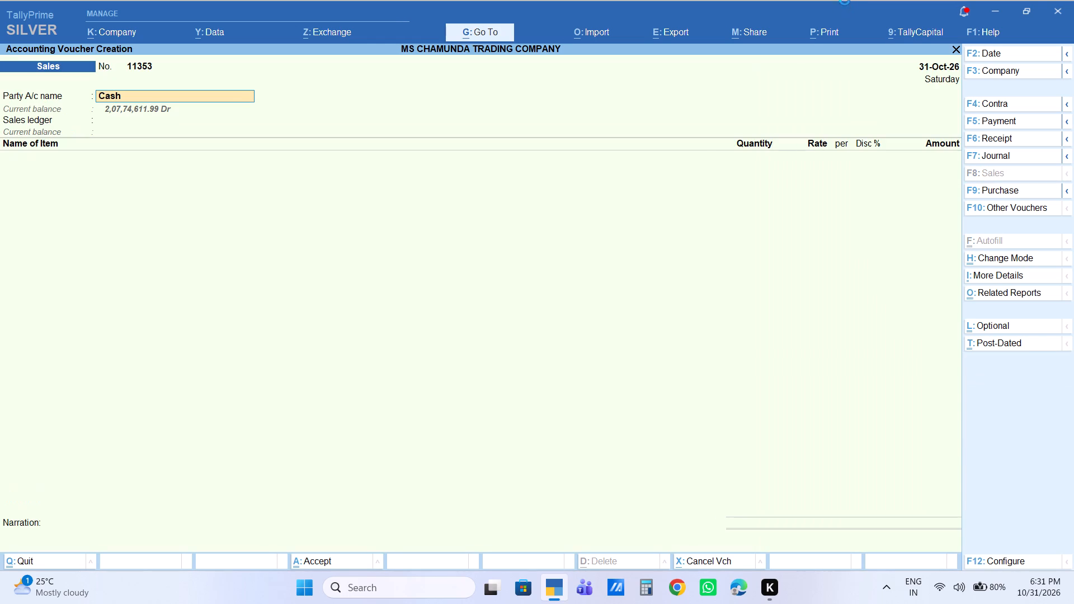
key("Return")
key("Return")
key("Return")
key("Return")
key("Return")
key("Return")
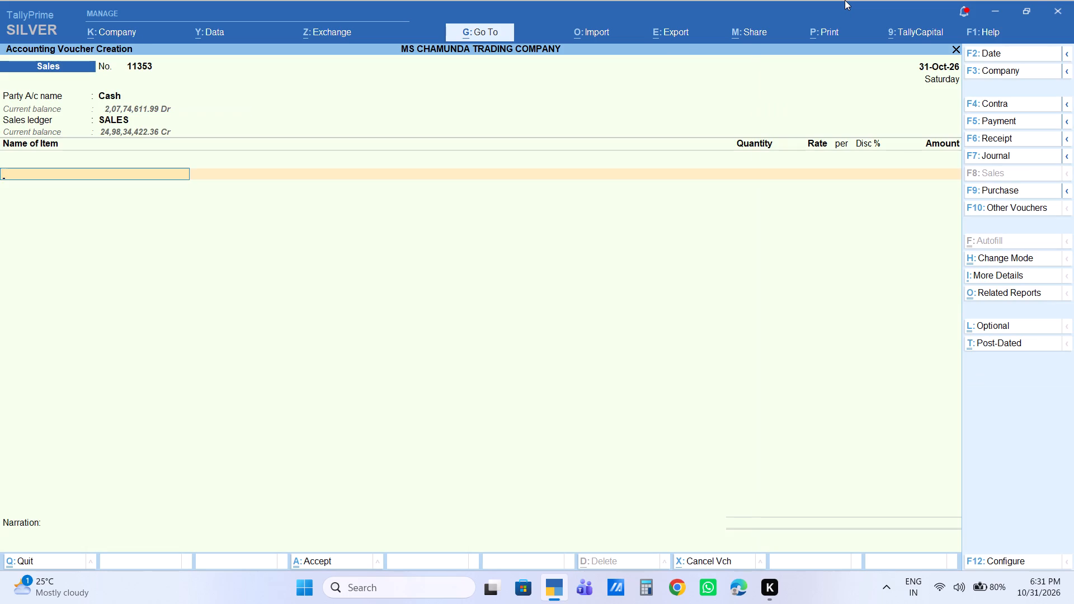
Add the stock item Dhela Mishri Kg with quantity 0.25 KG and set its amount to 25.
type("dhela")
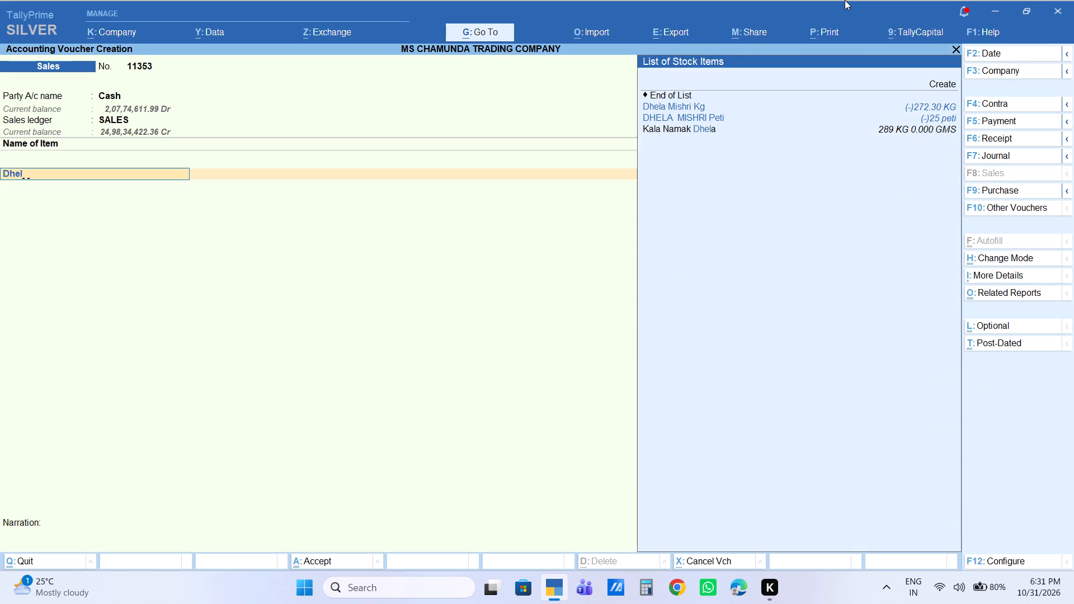
key("Down")
key("Return")
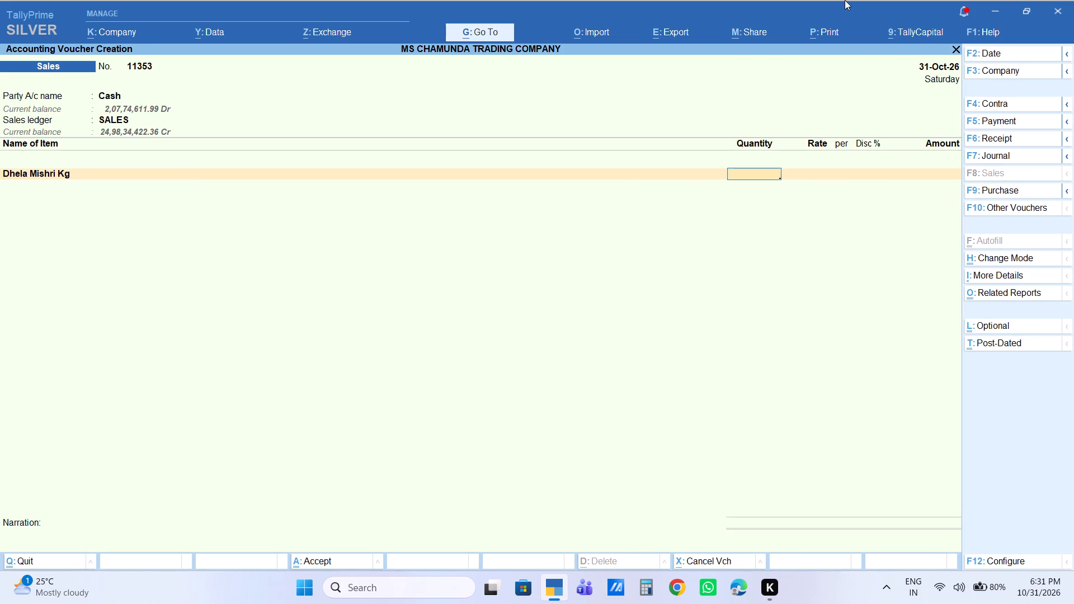
type(".25")
key("Return")
key("Return")
key("Return")
key("Return")
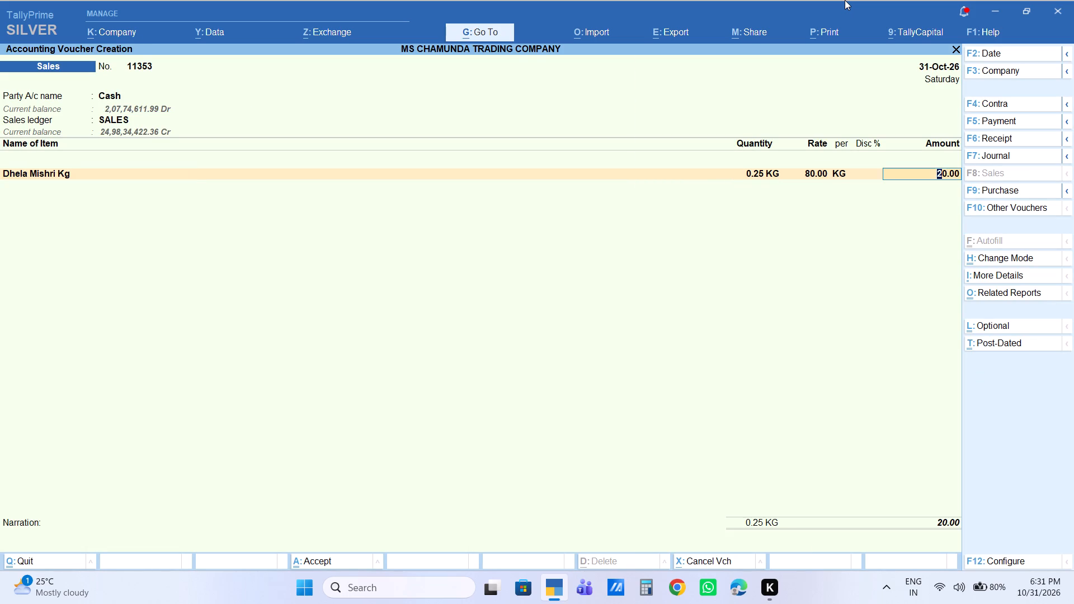
type("25")
key("Return")
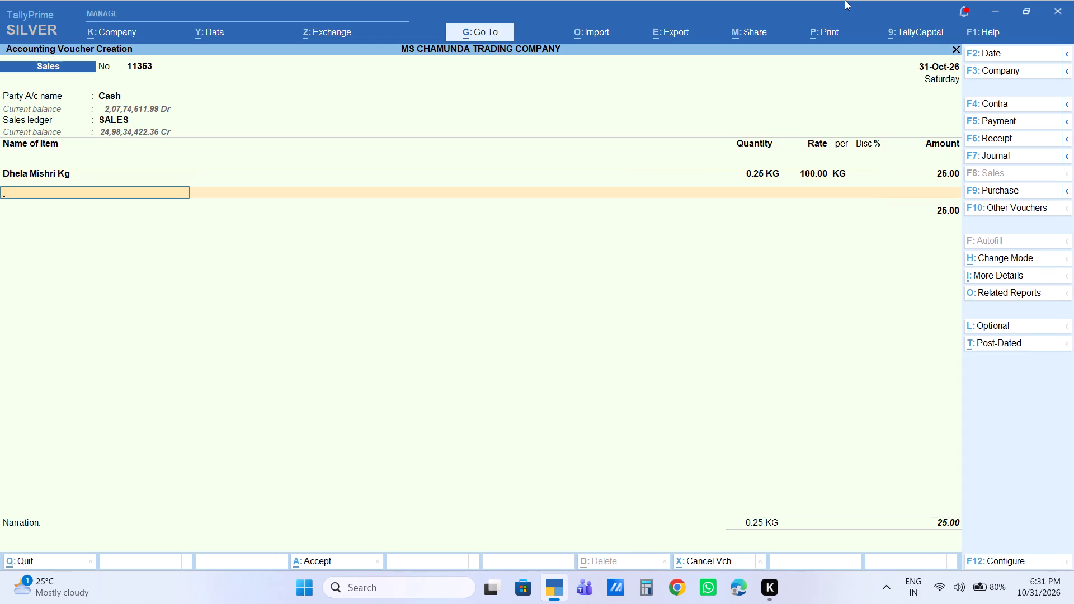
Add the stock item Badam Bhakar Kg with quantity 0.5 KG and set its amount to 75.
type("bada")
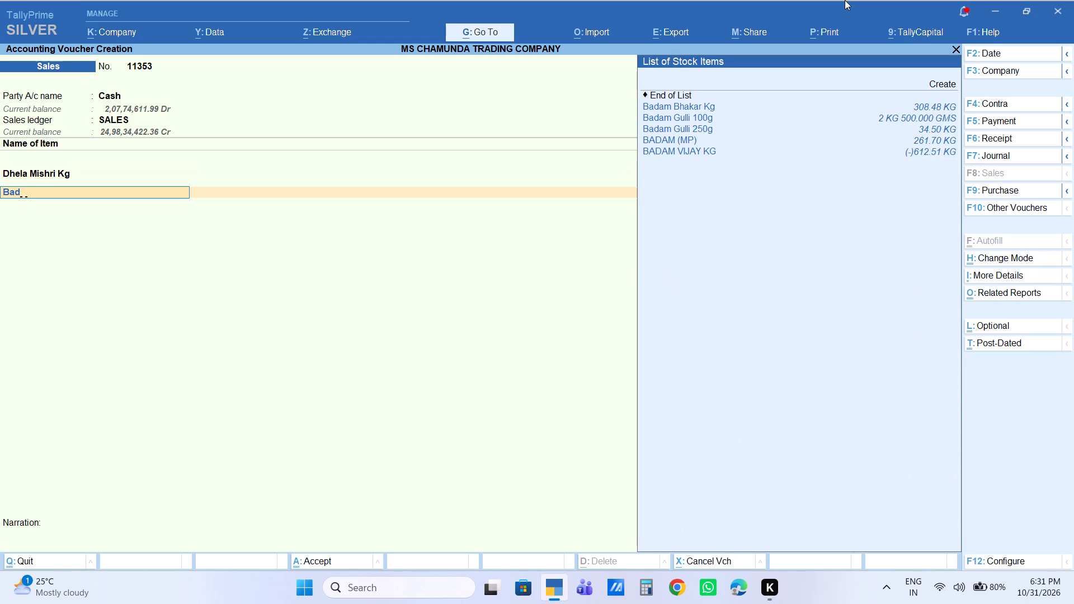
key("Down")
key("Return")
type(".5")
key("Return")
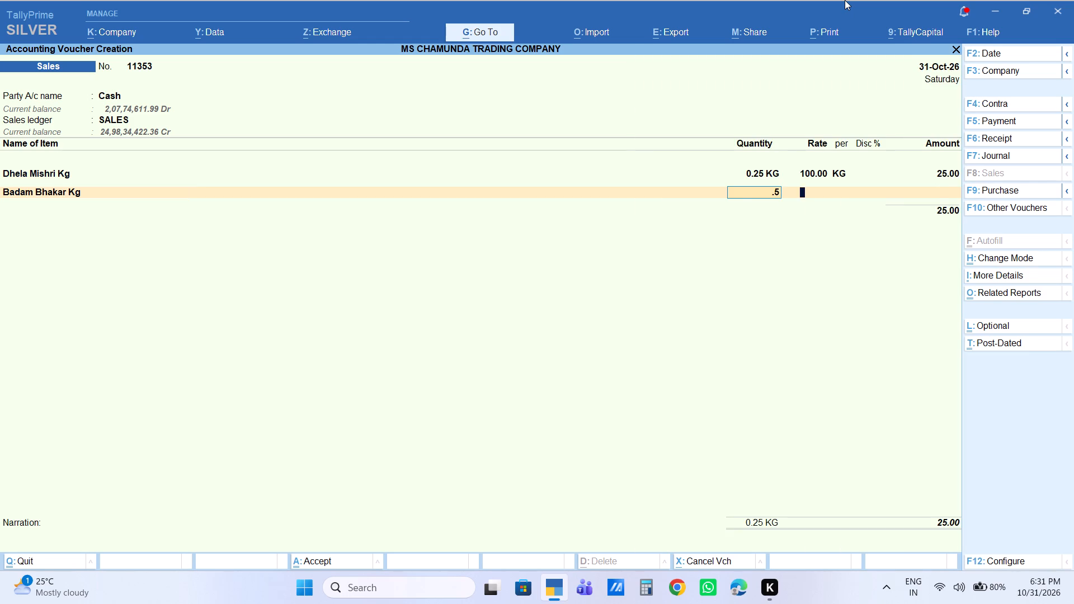
key("Return")
key("Return")
key("Return")
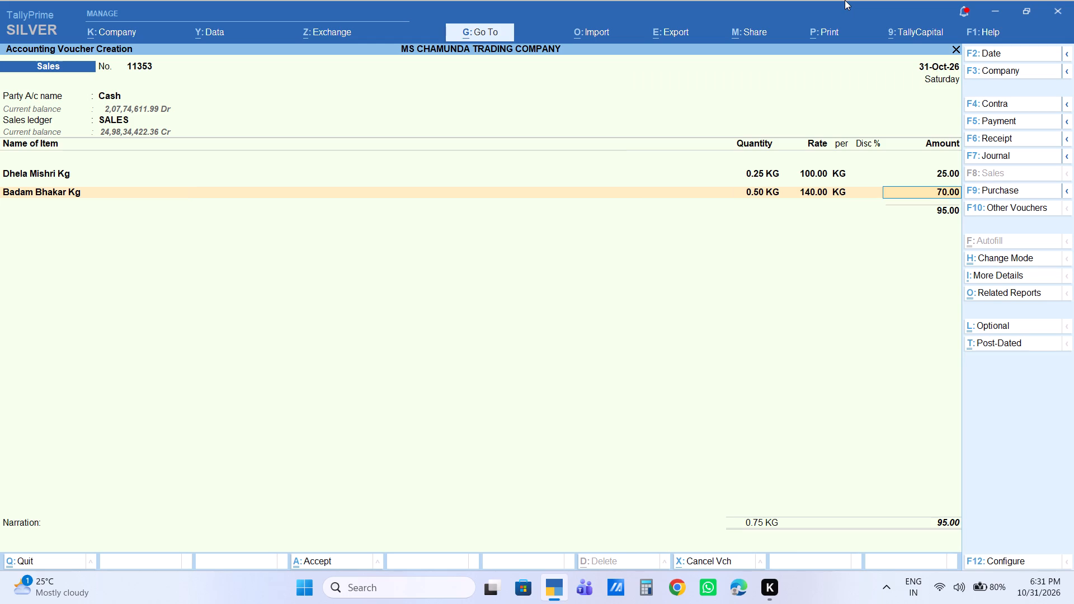
type("75")
key("Return")
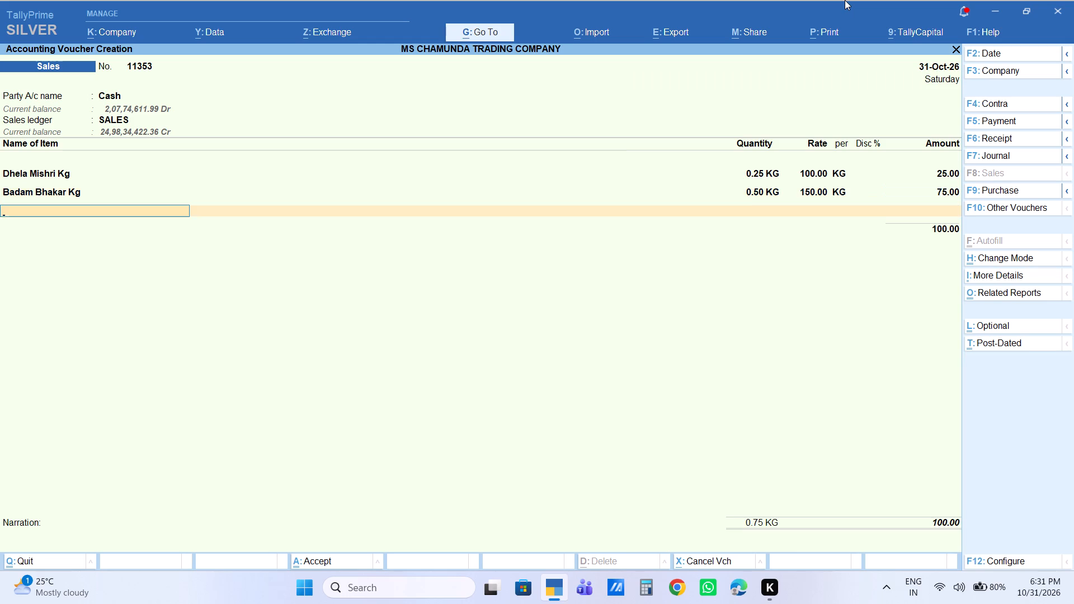
Add the stock item MASOOR DAL KG with quantity 1 KG at its default rate.
type("masoo")
key("Down")
key("Down")
key("Return")
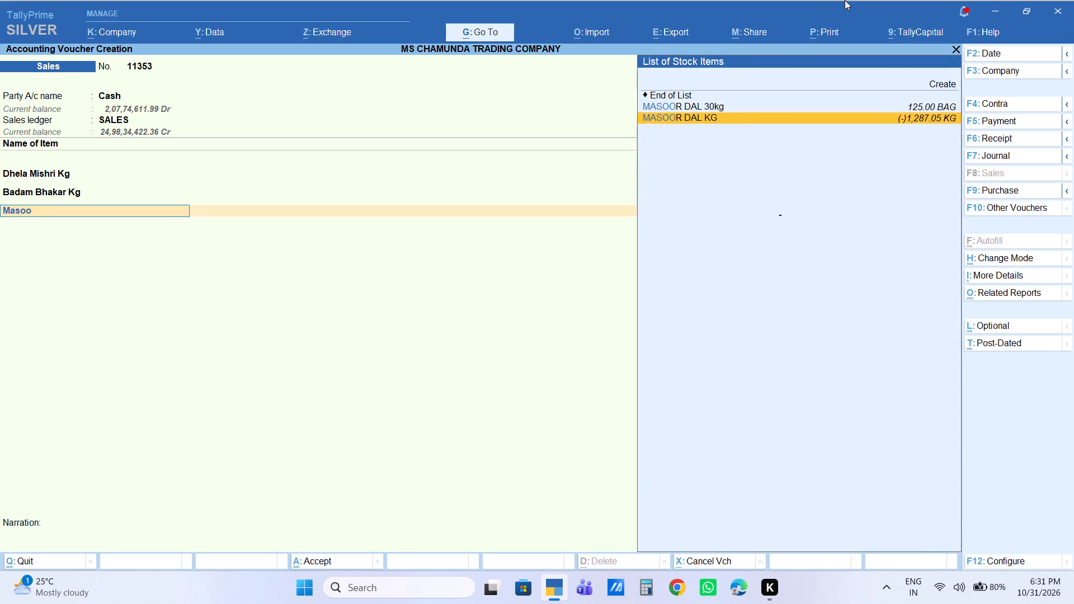
key("1")
key("Return")
key("Return")
key("Return")
key("Return")
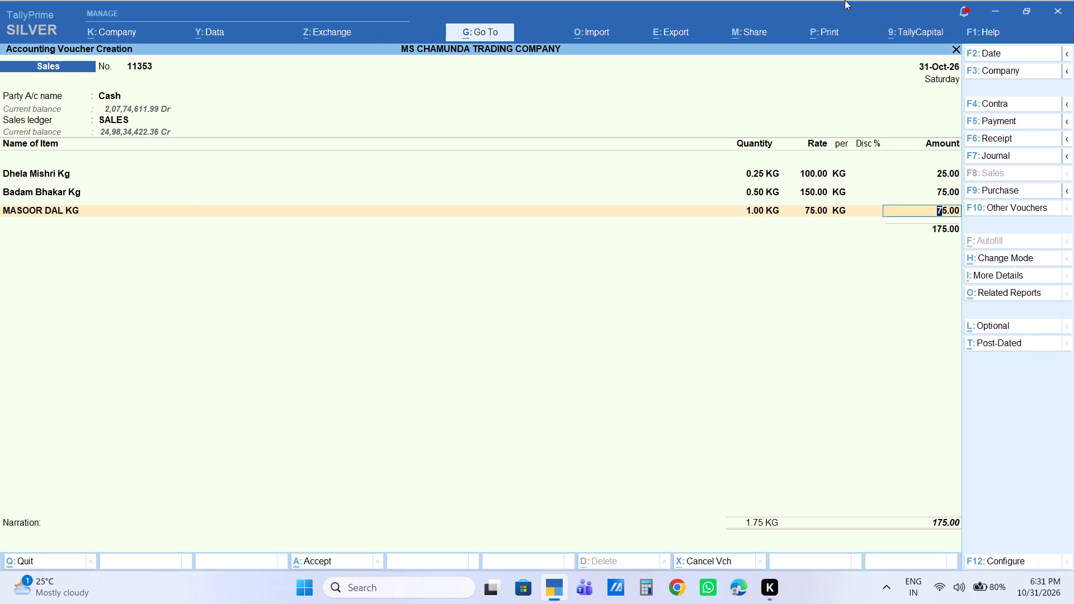
key("Return")
Add the stock item Chana Dal KG with quantity 1 KG at its default rate.
type("chana da")
key("Down")
key("Down")
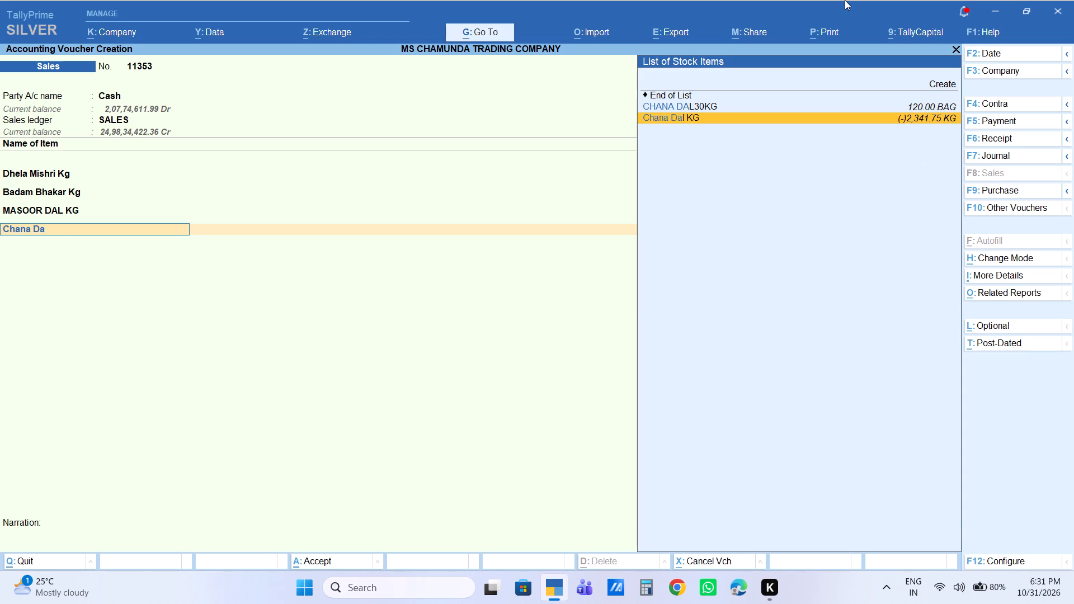
key("Return")
key("1")
key("Return")
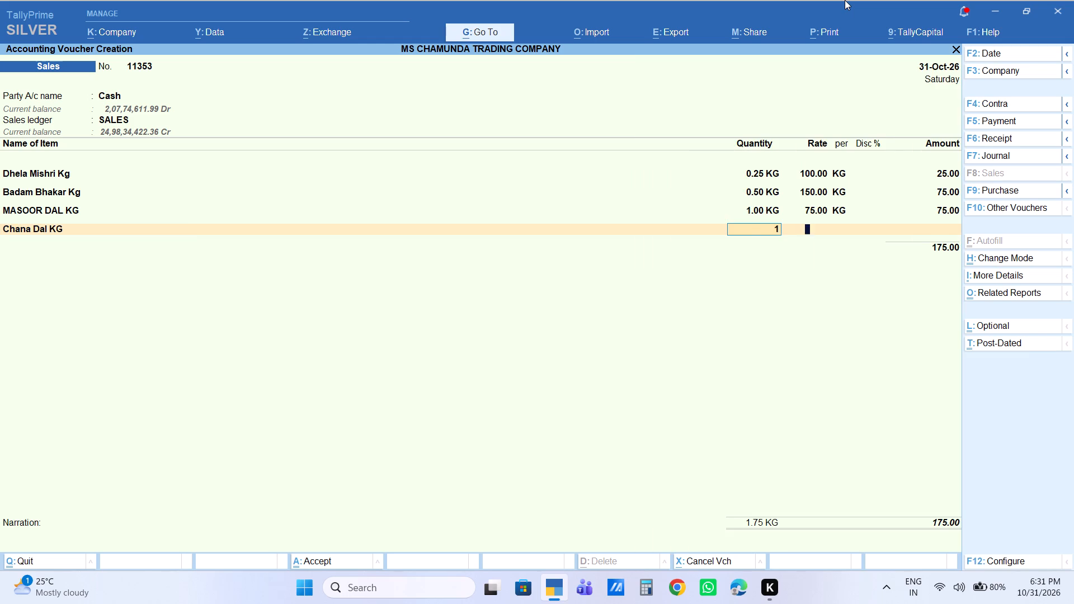
key("Return")
key("Return")
key("Return")
key("Return")
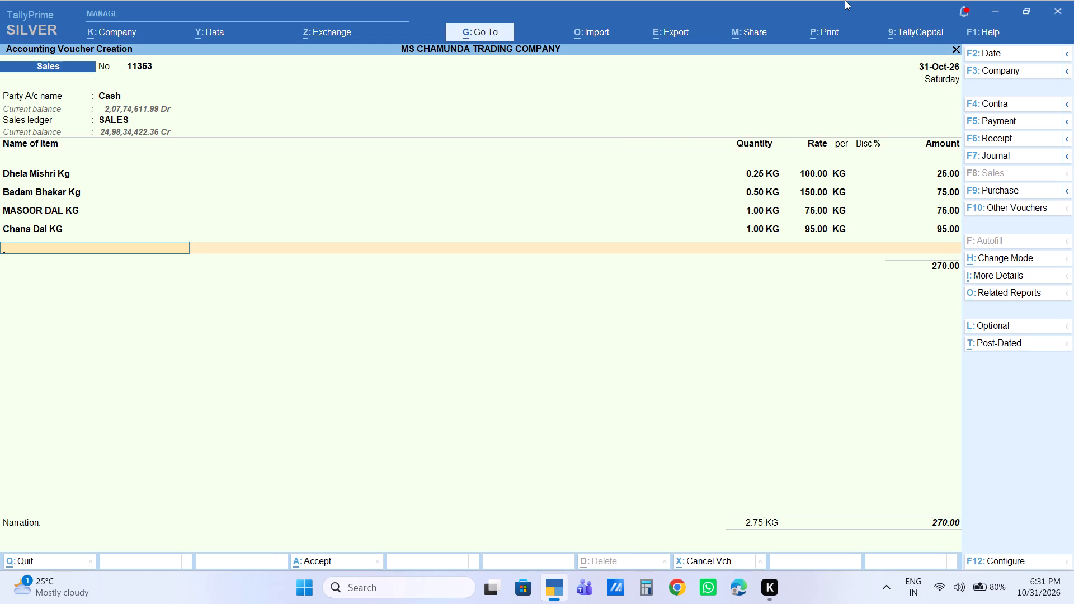
Add the stock item Fortune Rice 25kg with quantity 1 BAG at its default rate.
type("fort")
key("Down")
key("Down")
key("Down")
key("Down")
key("Down")
key("Down")
key("Down")
key("Down")
key("Down")
key("Down")
key("Down")
key("Down")
key("Down")
key("Down")
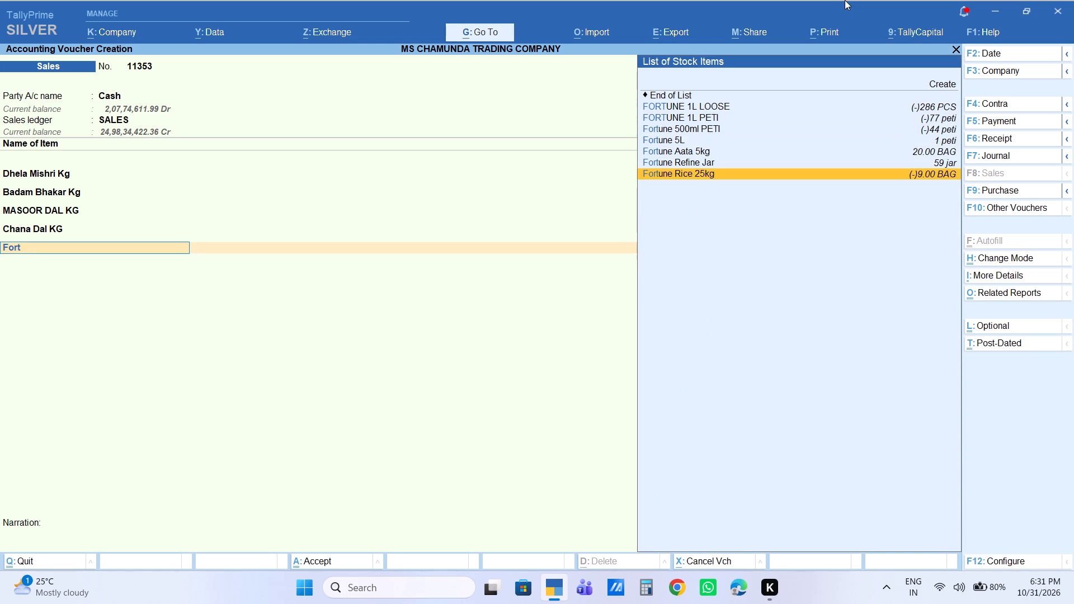
key("Return")
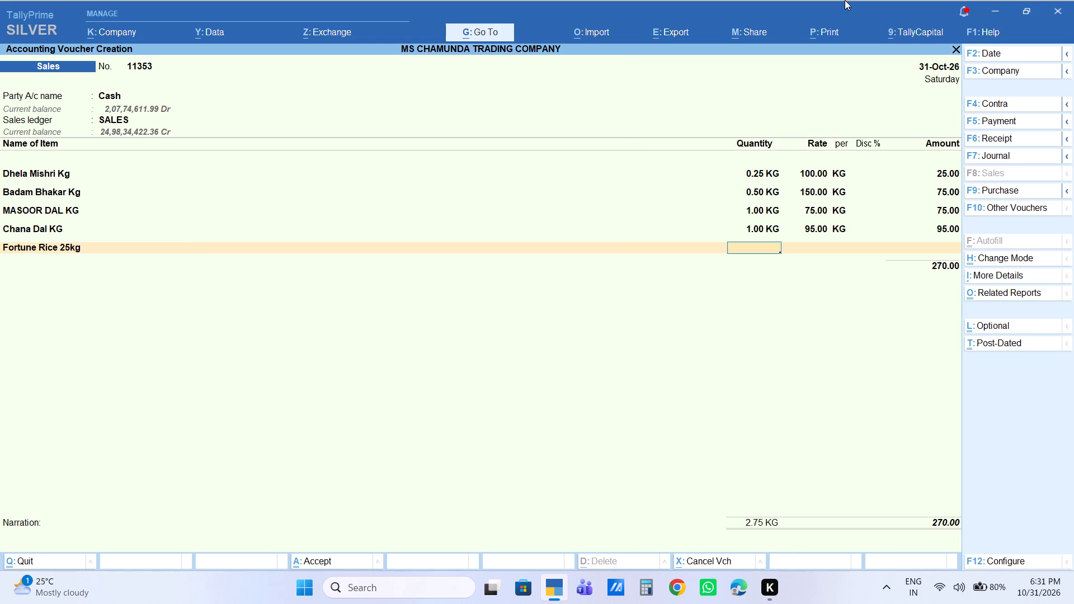
key("1")
key("Return")
key("Return")
key("Return")
key("Return")
key("Return")
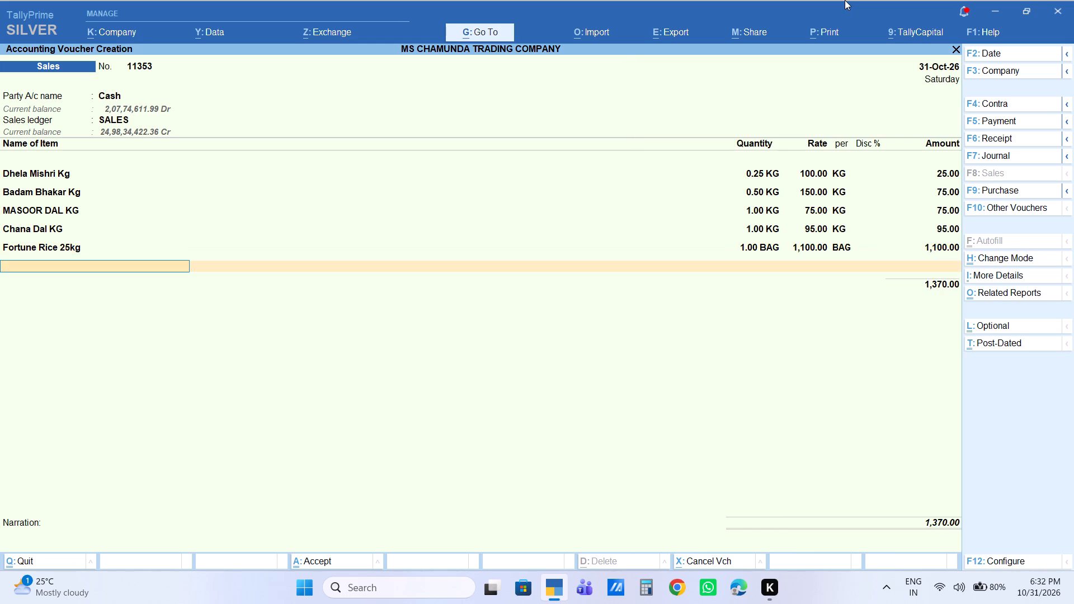
End the item list and save the cash sales voucher with no additional charges or narration.
key("Return")
key("Return")
key("Return")
key("Return")
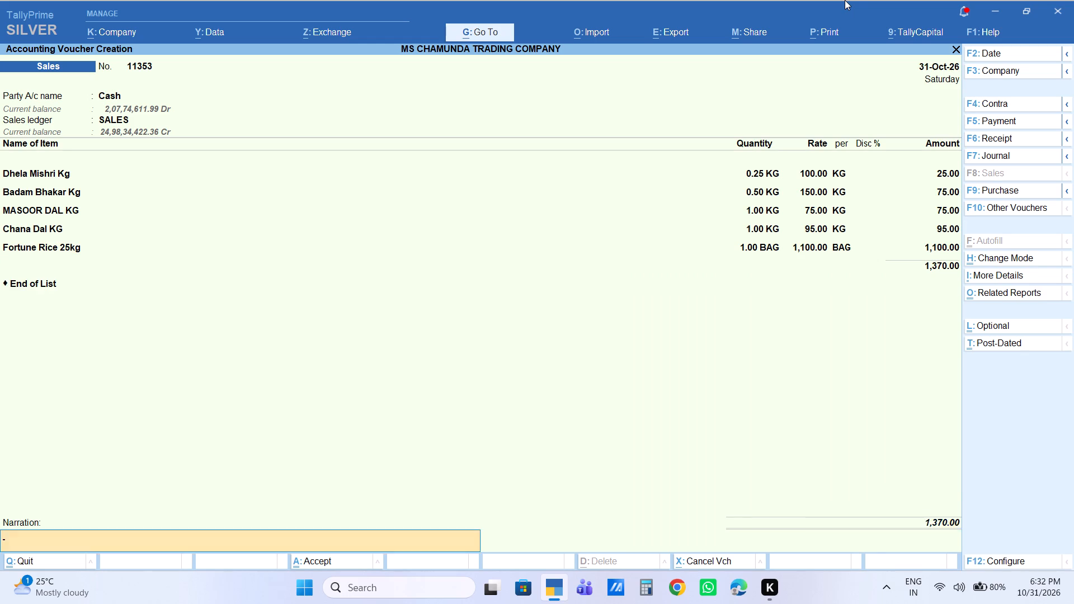
key("Return")
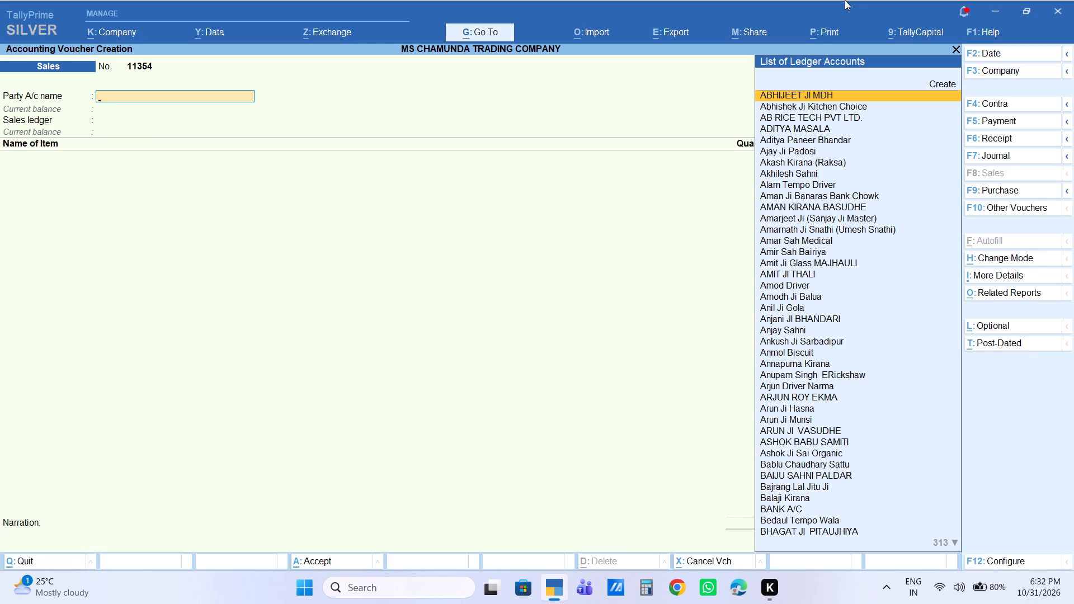
Leave voucher creation and open Cash sales voucher 11353 from the Day Book for alteration.
key("Escape")
key("Escape")
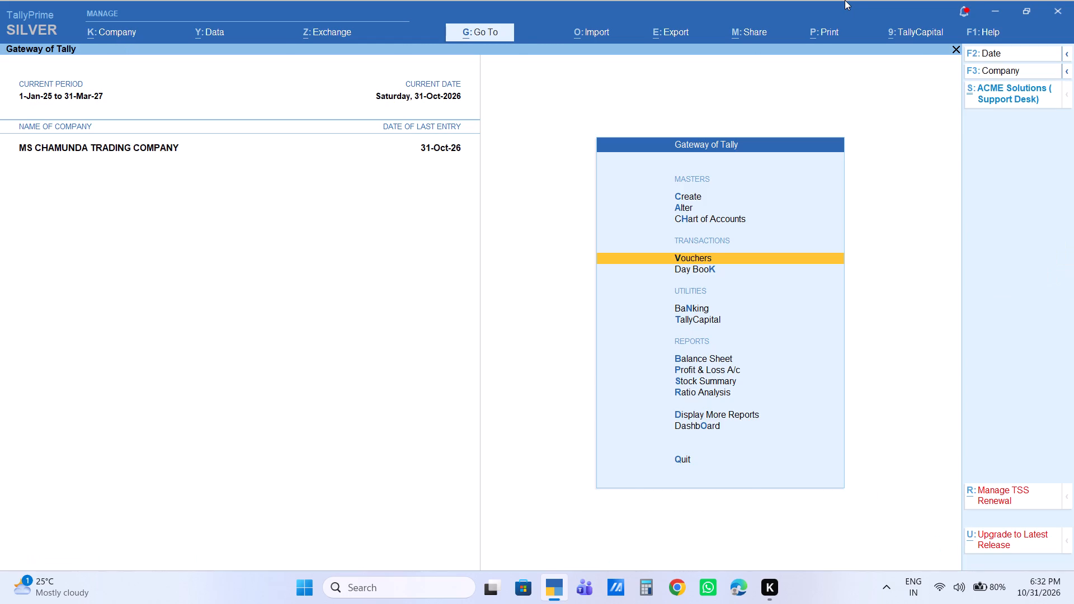
key("Down")
key("Return")
key("Up")
key("Down")
key("Down")
key("Down")
key("Down")
key("Down")
key("Down")
key("Down")
key("Down")
key("Down")
key("Down")
key("Down")
key("Down")
key("Down")
key("Down")
key("Down")
key("Down")
key("Down")
key("Down")
key("Down")
key("Down")
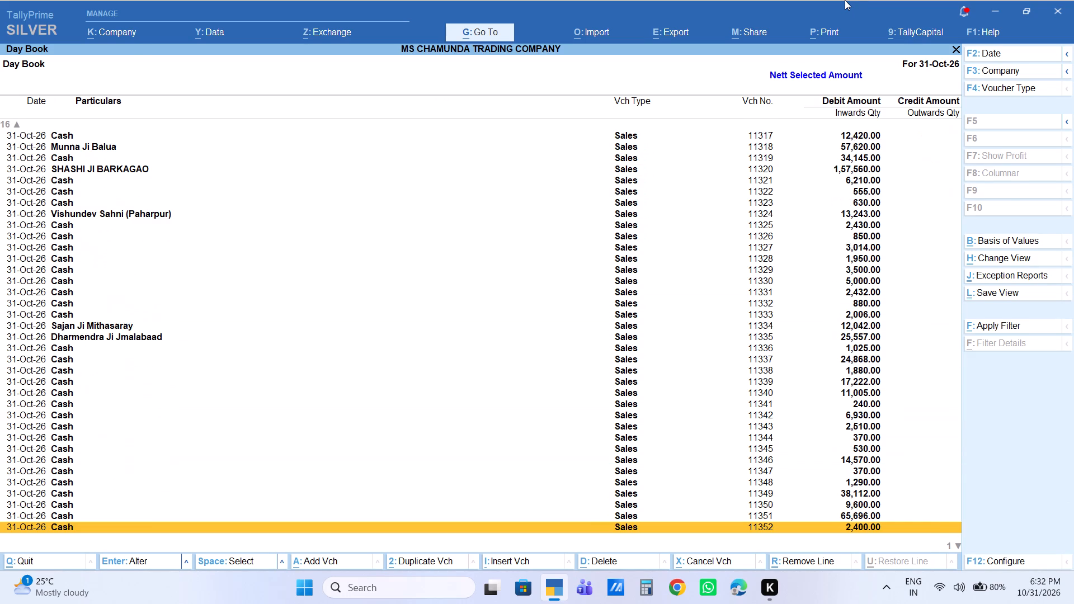
key("Return")
Add a Labour Charge of 1 below the stock items in voucher 11353, save it and leave the Day Book.
key("Return")
key("Return")
key("Return")
key("Return")
key("Return")
key("Return")
key("Return")
key("Return")
key("Return")
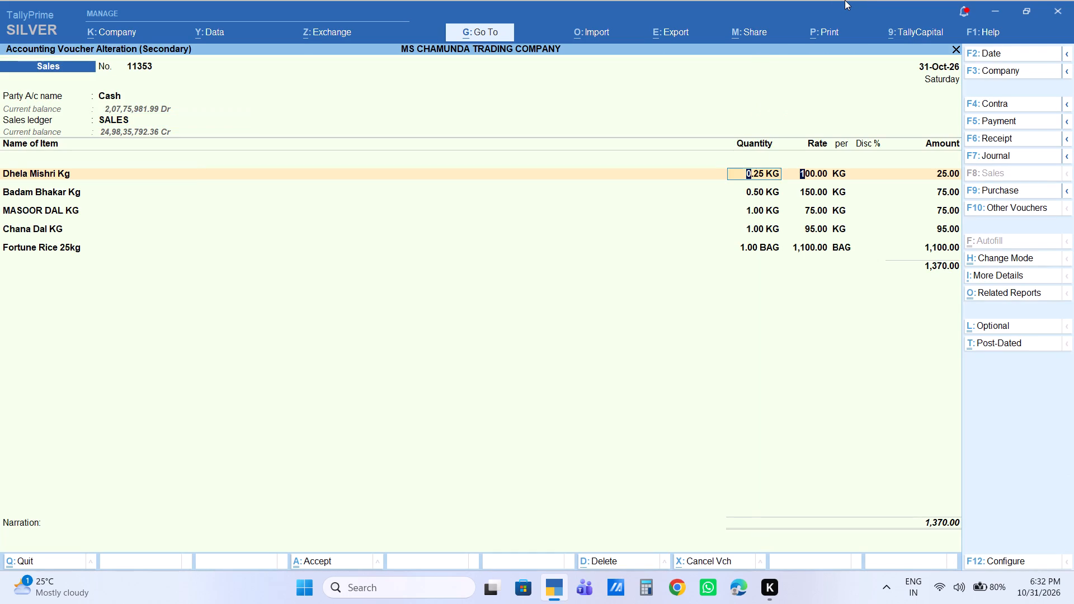
key("Return")
key("Return")
key("Return")
key("Down")
key("Down")
key("Down")
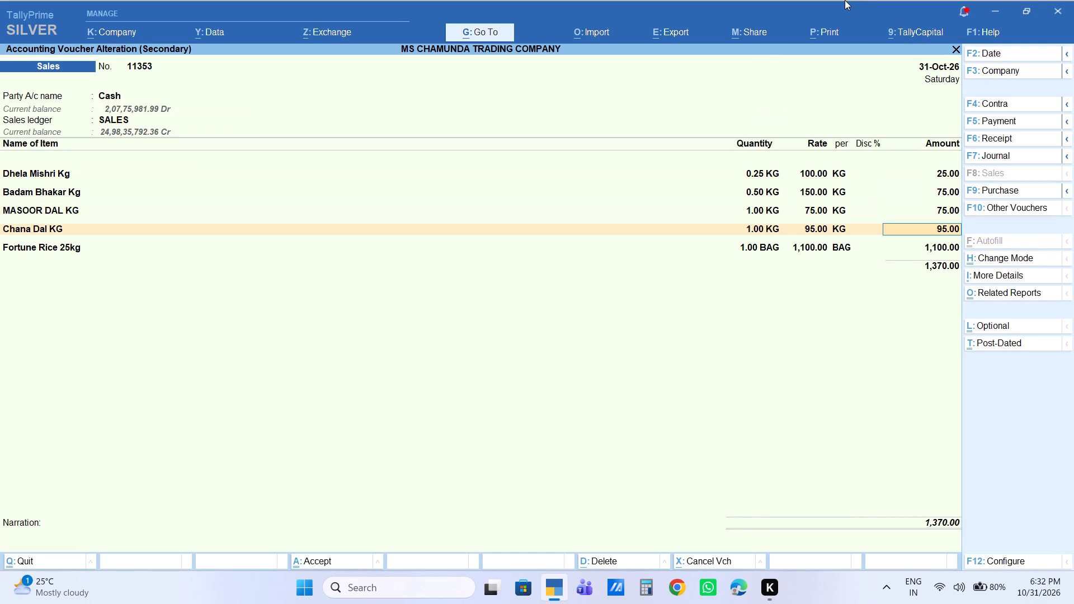
key("Down")
key("Return")
key("Return")
key("Return")
key("BackSpace")
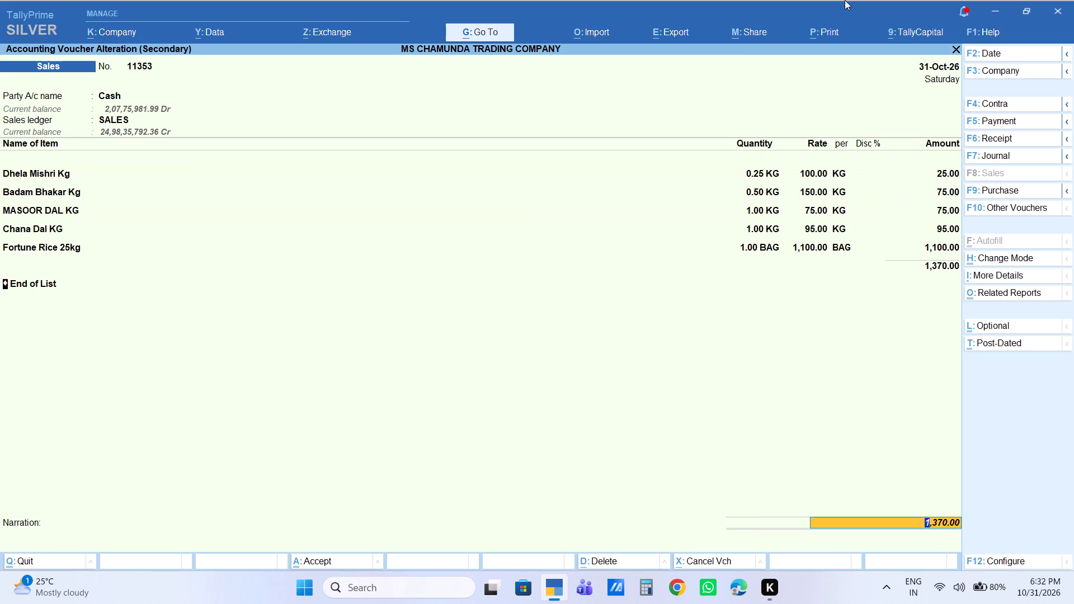
type("la")
key("Return")
key("Return")
key("1")
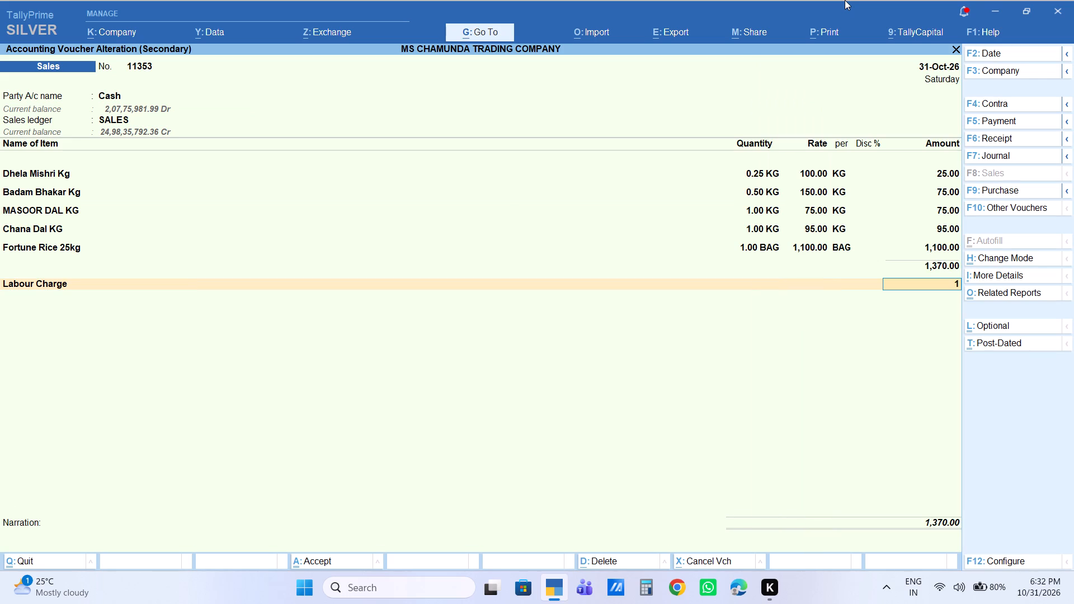
key("Return")
key("Return")
key("Return")
key("Return")
key("Return")
key("Return")
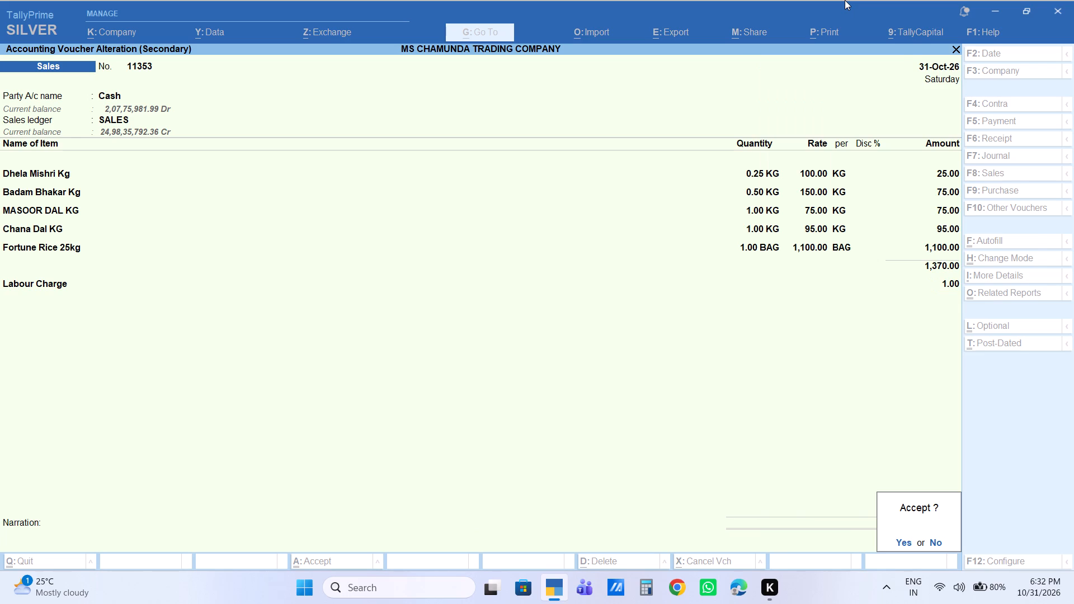
type("cas")
key("Escape")
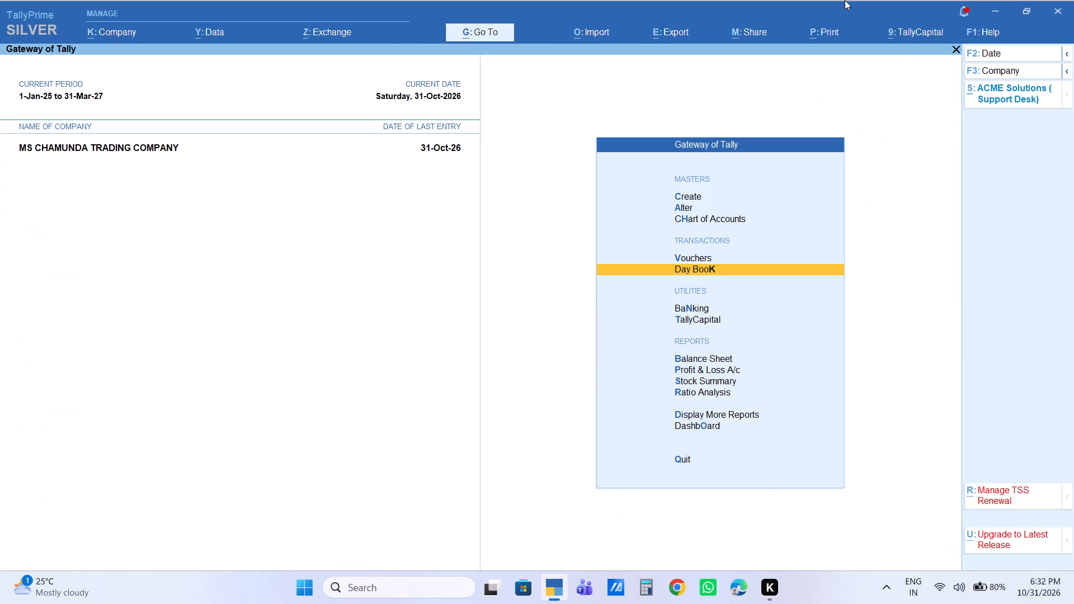
Start a new sales voucher with Cash as the party, default party details and SALES as the sales ledger.
key("Up")
key("Return")
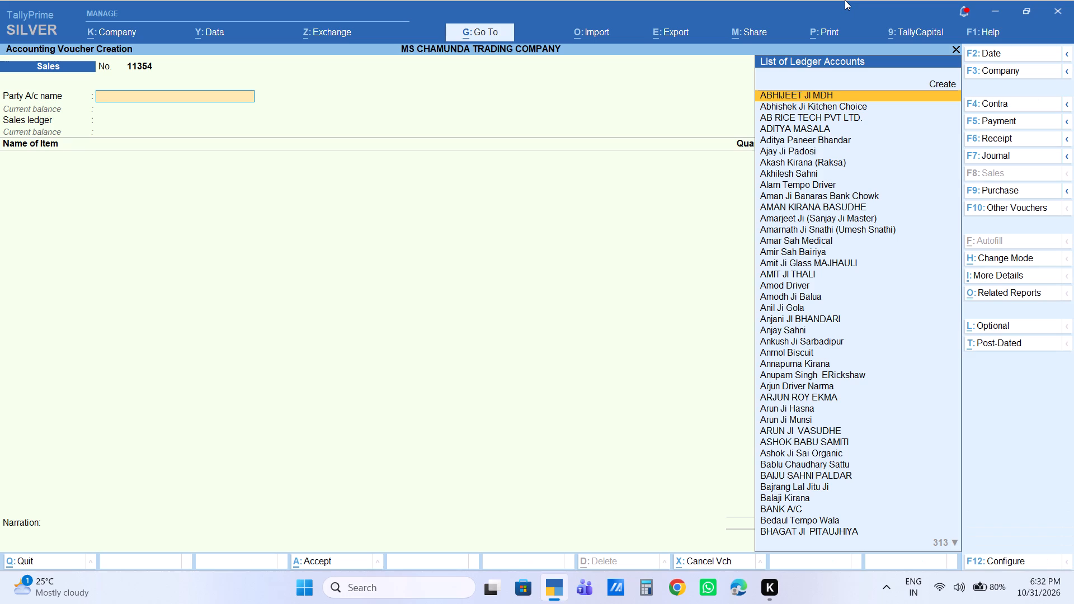
key("v")
key("BackSpace")
type("cas")
key("Return")
key("Return")
key("Return")
key("Return")
key("Return")
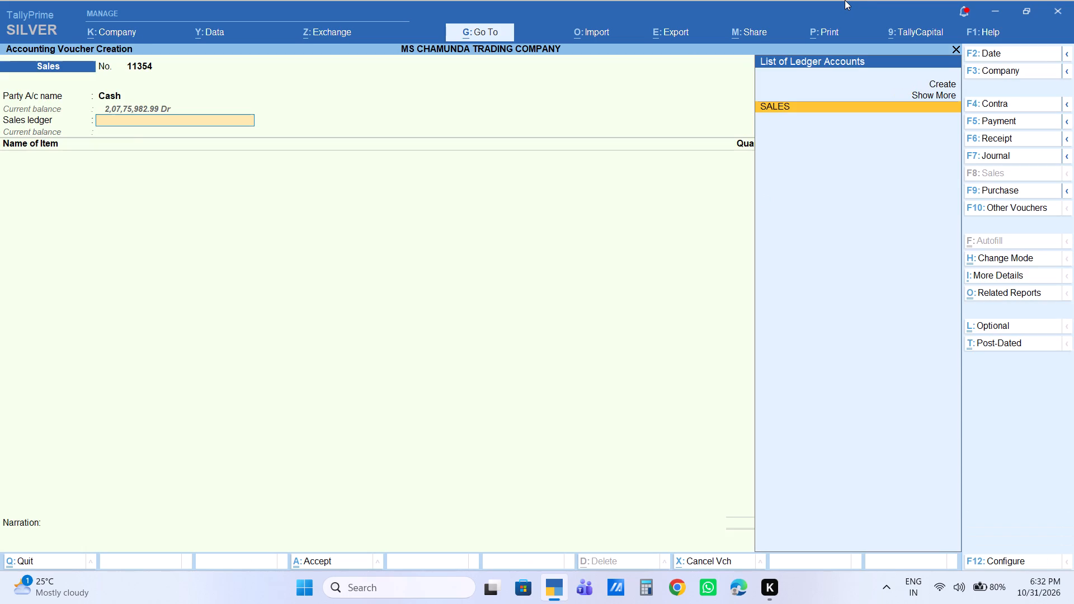
key("Return")
Add 1 peti of FORTUNE 1L PETI as the first stock item, keeping its default rate.
key("f")
type("ort")
key("Down")
key("Down")
key("Return")
key("1")
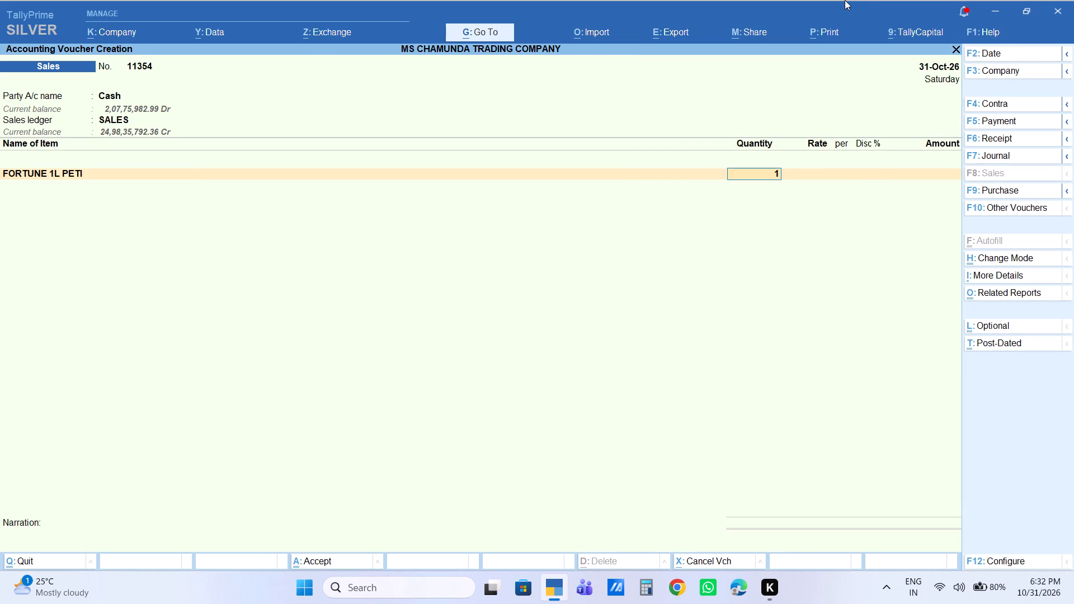
key("Return")
key("Return")
key("Return")
key("Return")
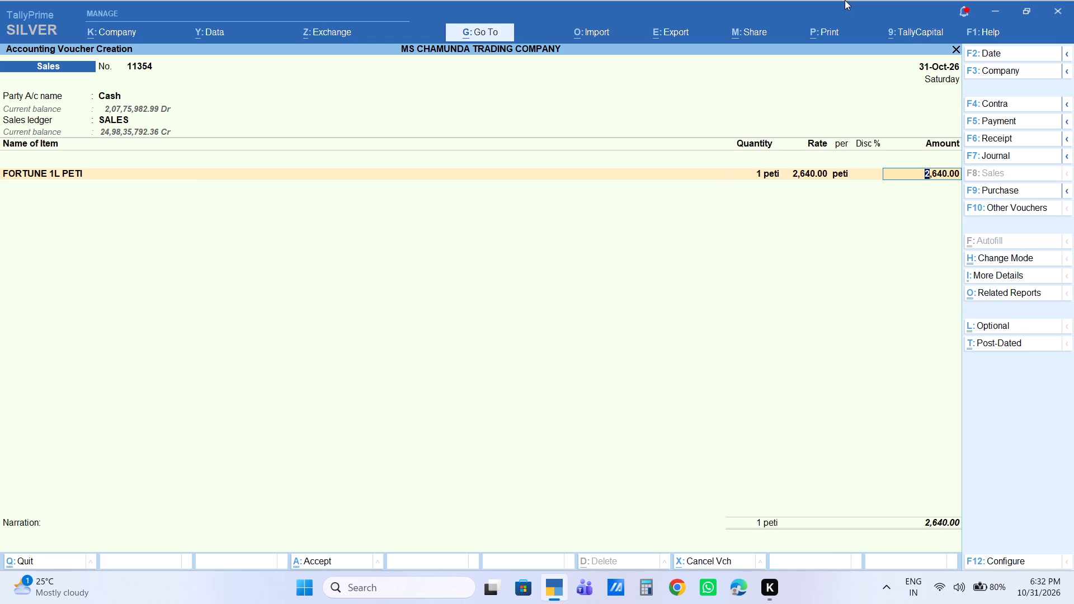
key("Return")
Add 1 peti of SALONI 1L PETI as the second item with its amount set to 3,120.
type("sa")
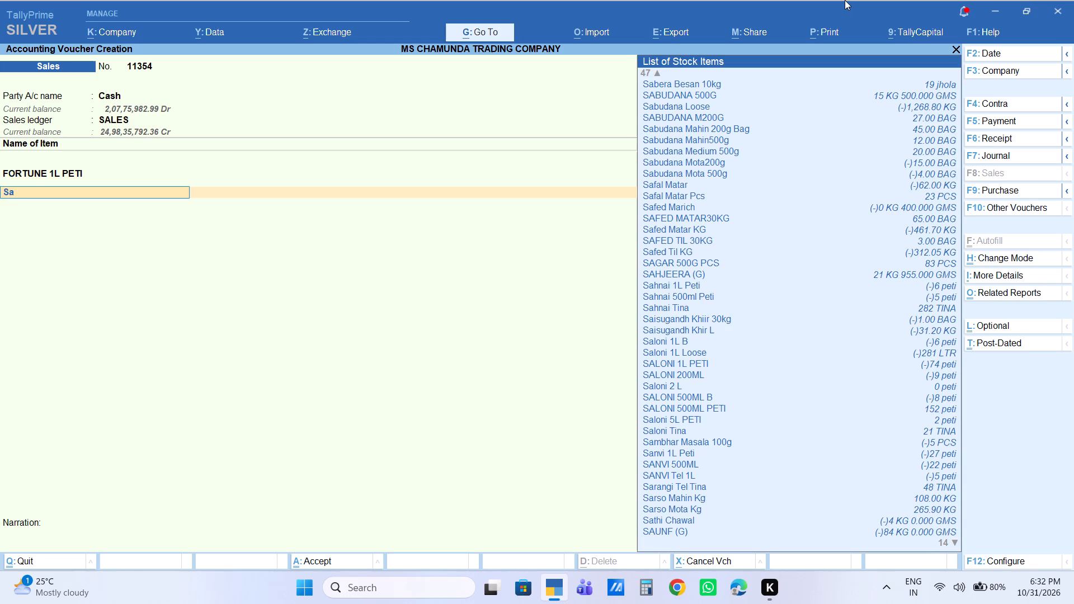
type("loni")
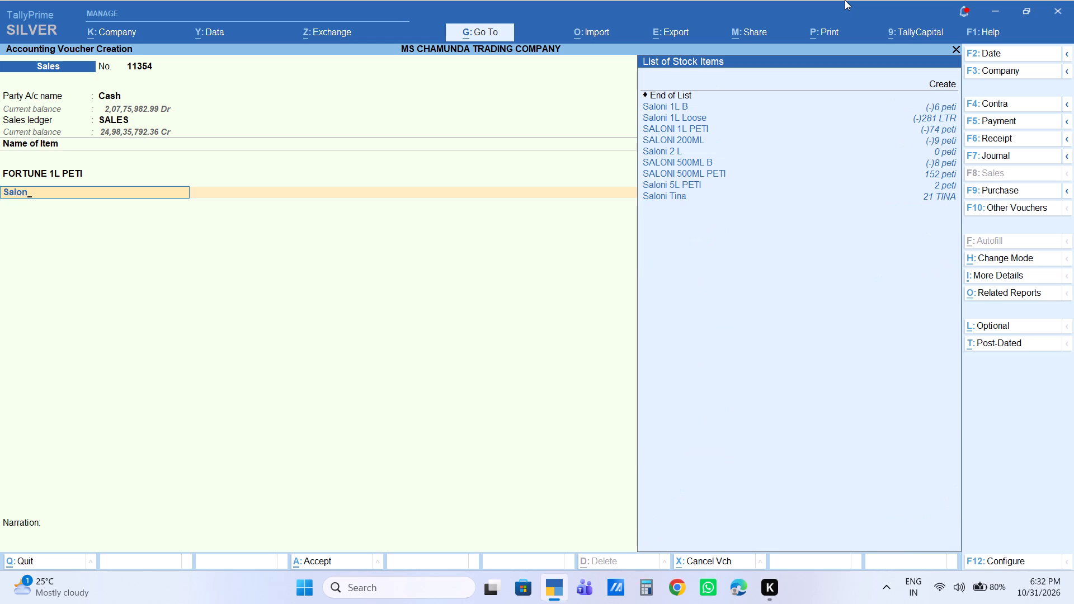
key("Down")
key("Down")
key("Down")
key("Return")
key("1")
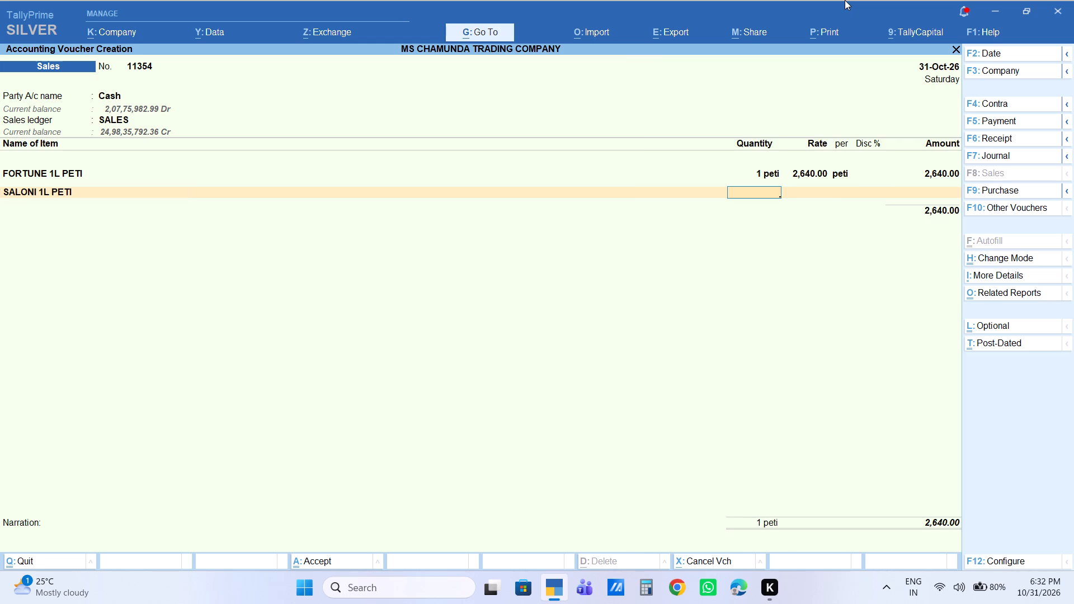
key("Return")
key("Return")
key("Return")
key("Return")
key("Return")
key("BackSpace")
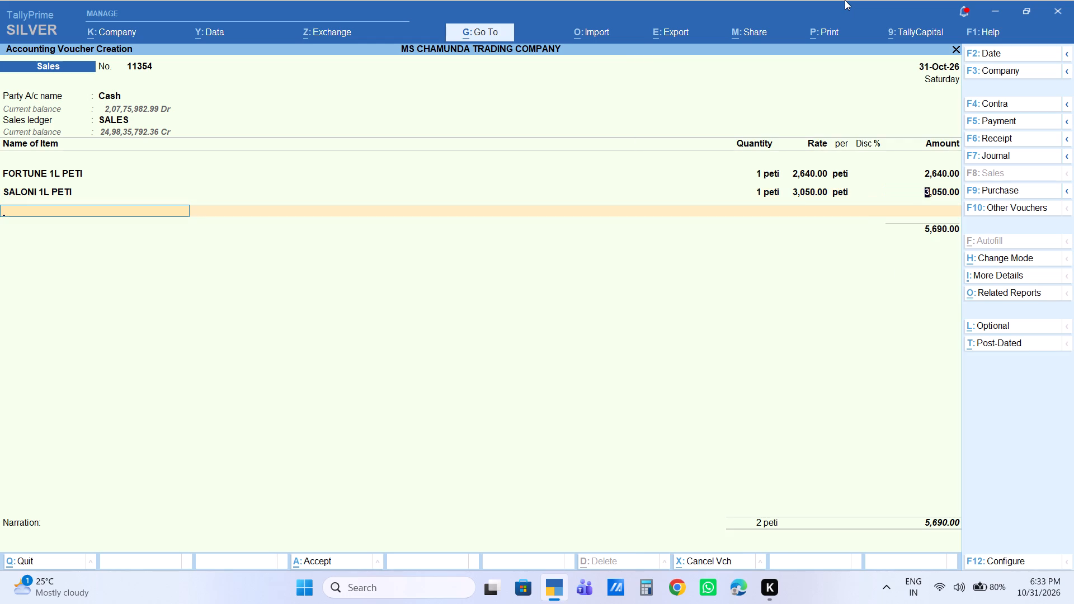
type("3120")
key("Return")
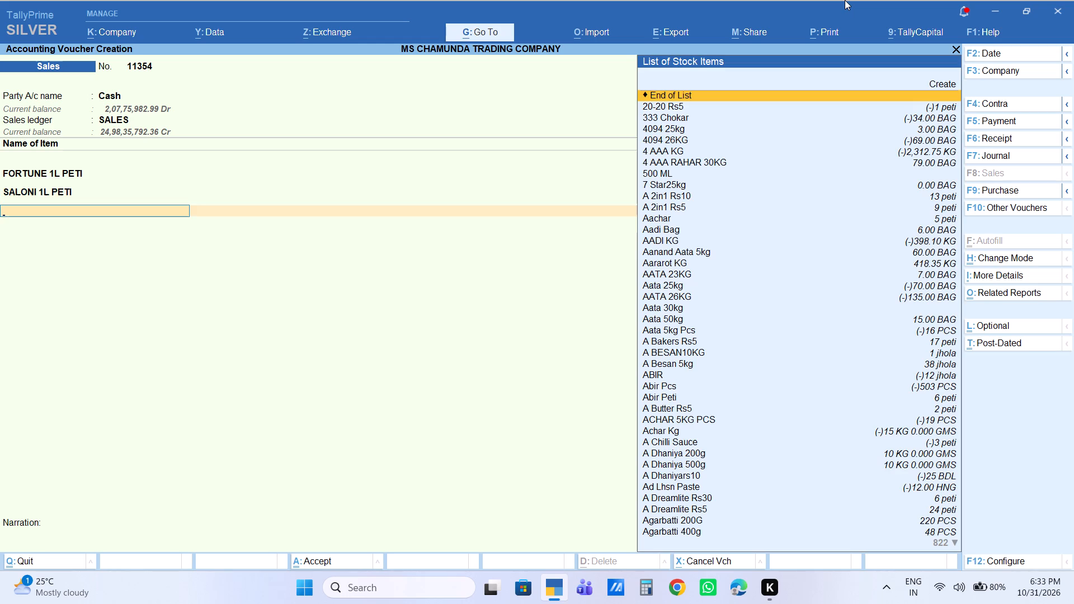
Add 2 bags of Surf Excel Rs10 Bag as the third item at the default rate.
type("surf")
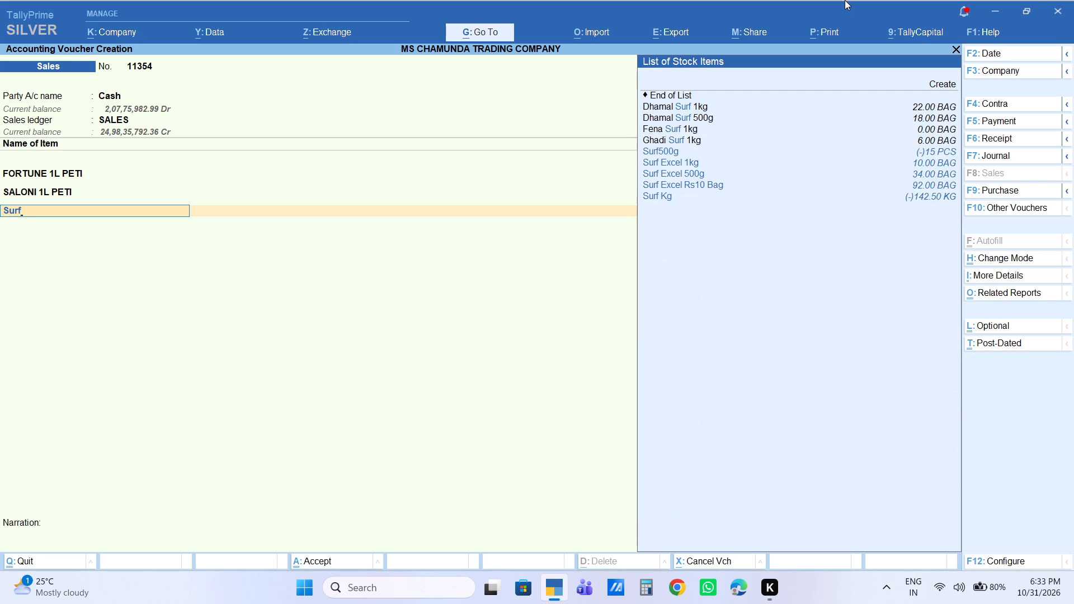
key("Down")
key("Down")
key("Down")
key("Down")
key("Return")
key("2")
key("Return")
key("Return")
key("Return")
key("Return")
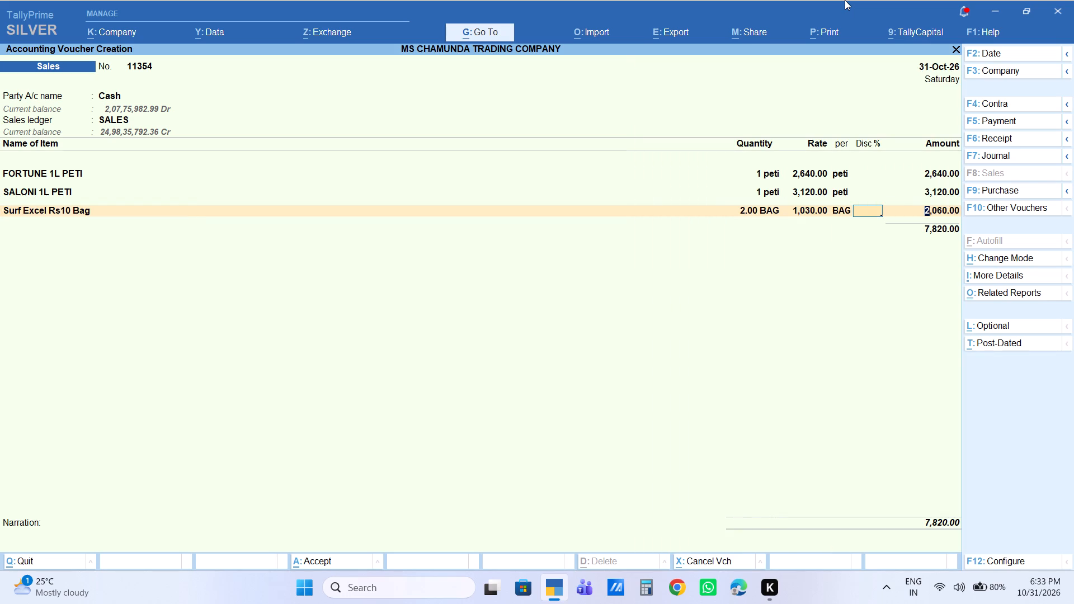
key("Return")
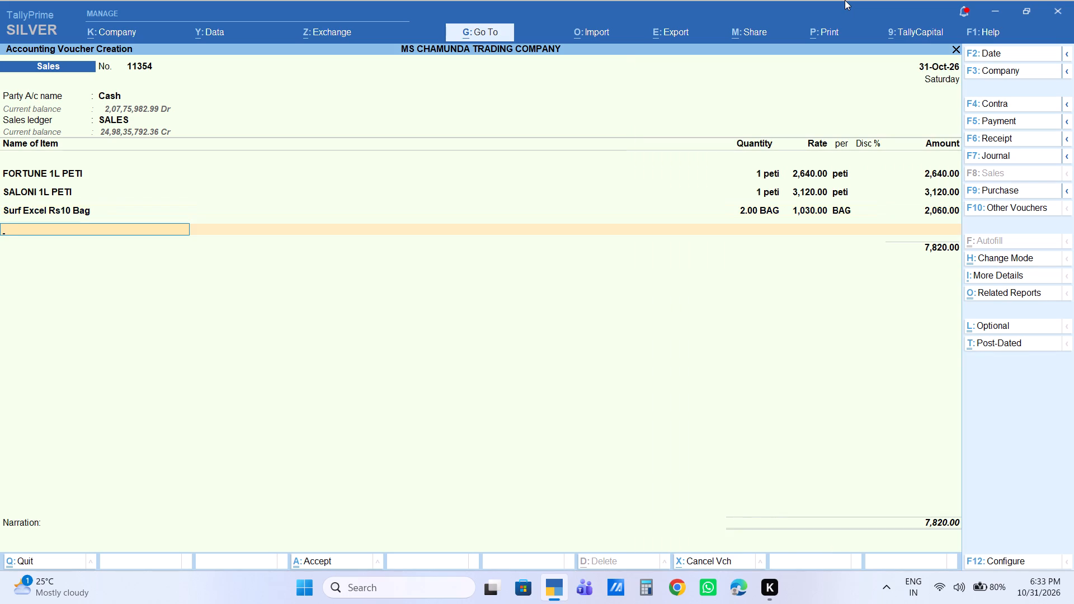
Add 10 PCS of RUN ONN as the fourth item at the default rate.
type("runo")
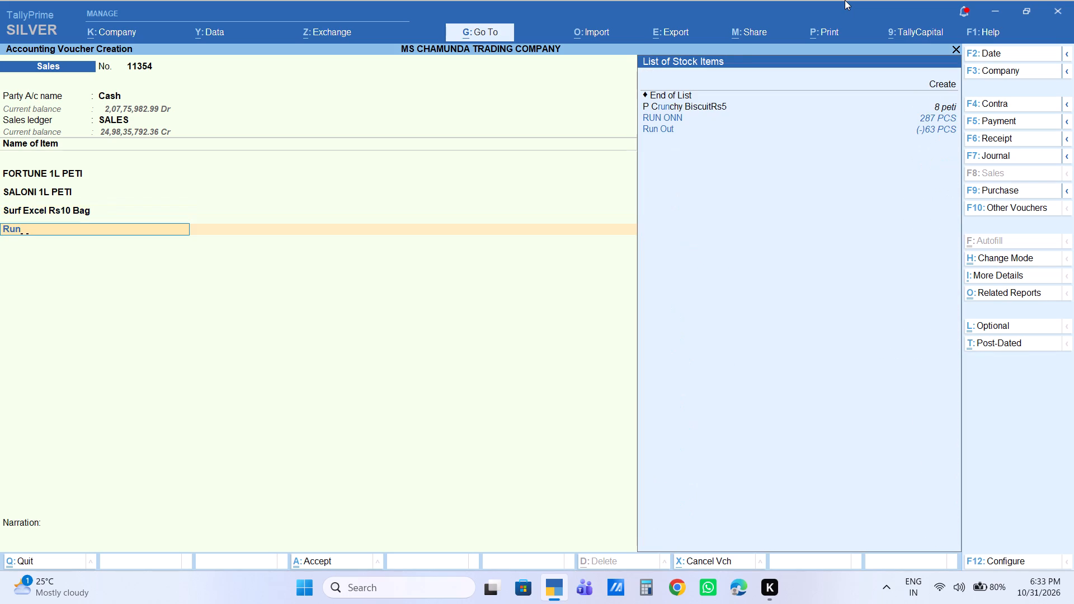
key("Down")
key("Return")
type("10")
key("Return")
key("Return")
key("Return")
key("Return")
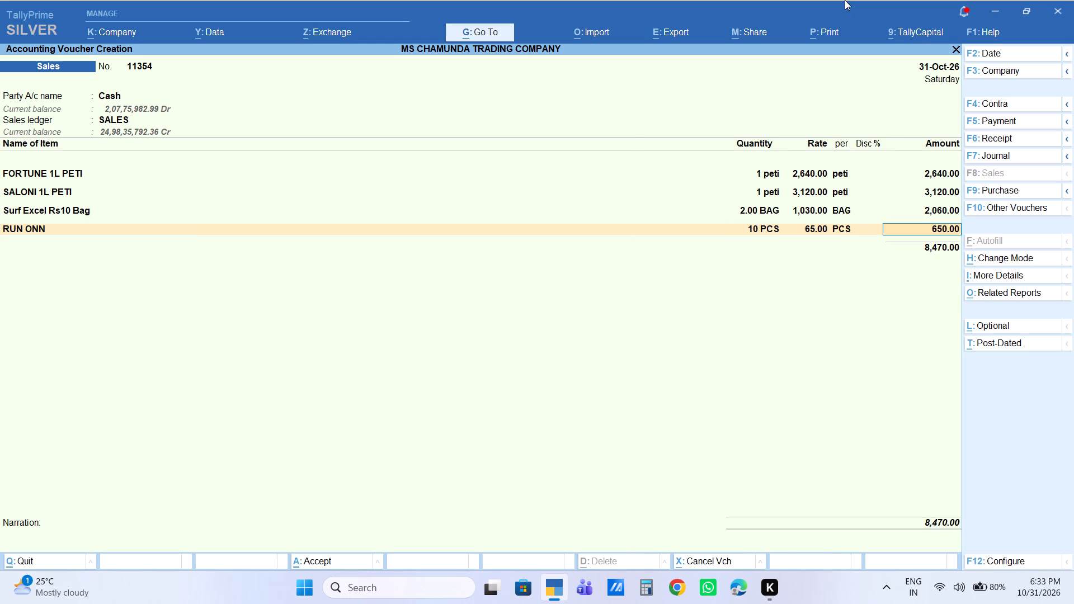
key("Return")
End the item list, add a Labour Charge of 10 and save the voucher without a narration.
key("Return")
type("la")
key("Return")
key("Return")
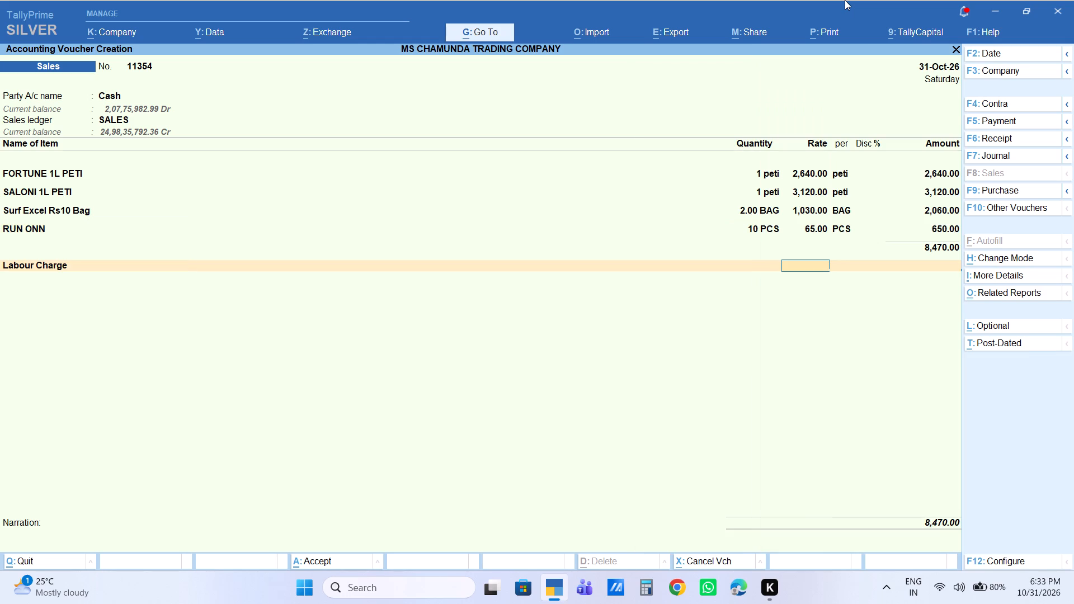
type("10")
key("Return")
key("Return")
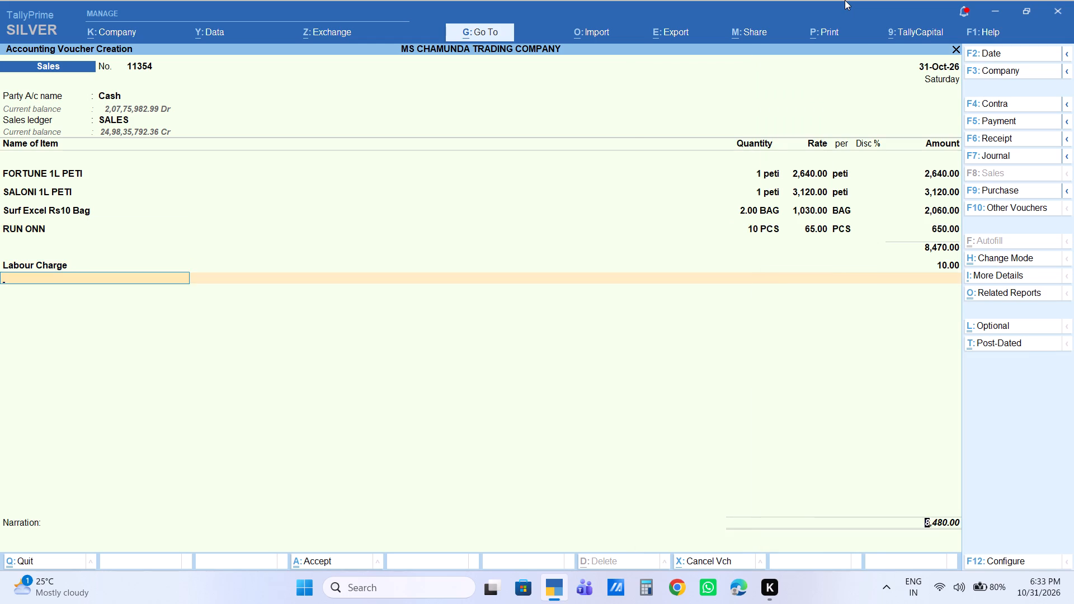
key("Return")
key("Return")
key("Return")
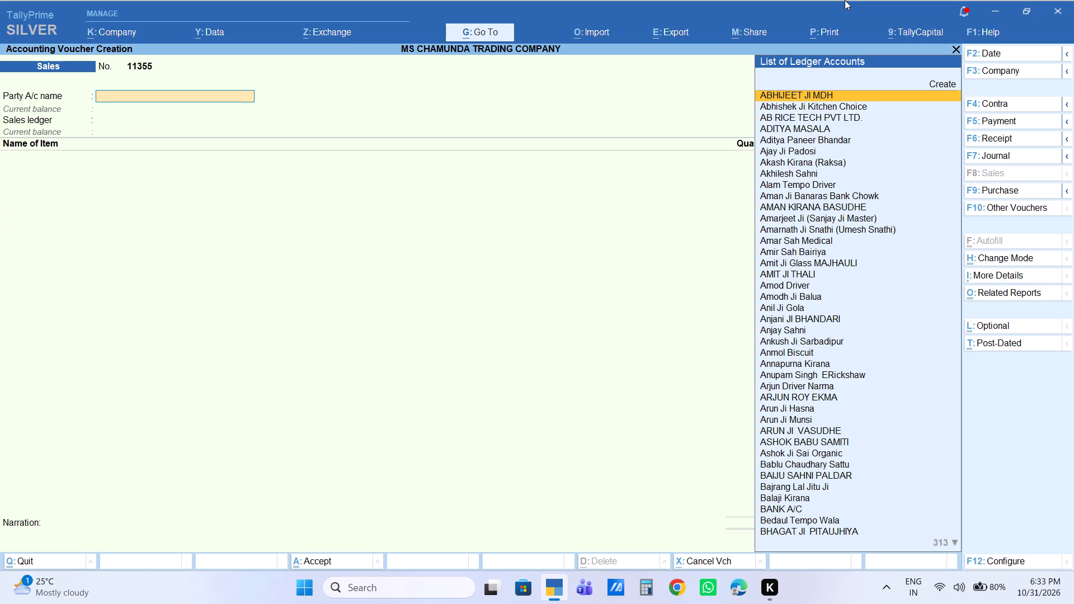
Start the next sales voucher with Cash as the party, the customer's name as Buyer (Bill to) and SALES as the sales ledger.
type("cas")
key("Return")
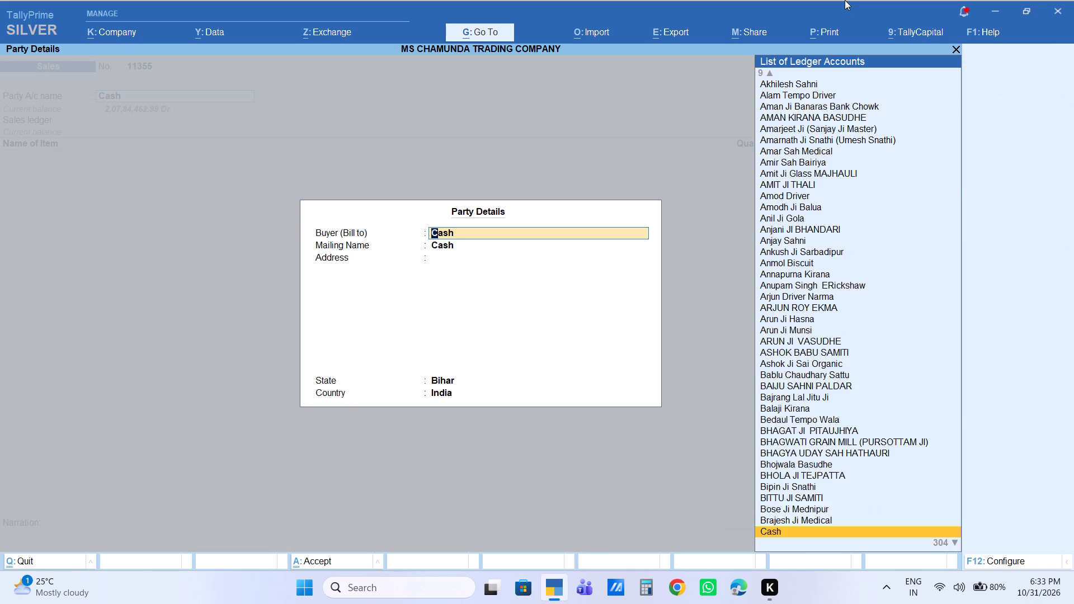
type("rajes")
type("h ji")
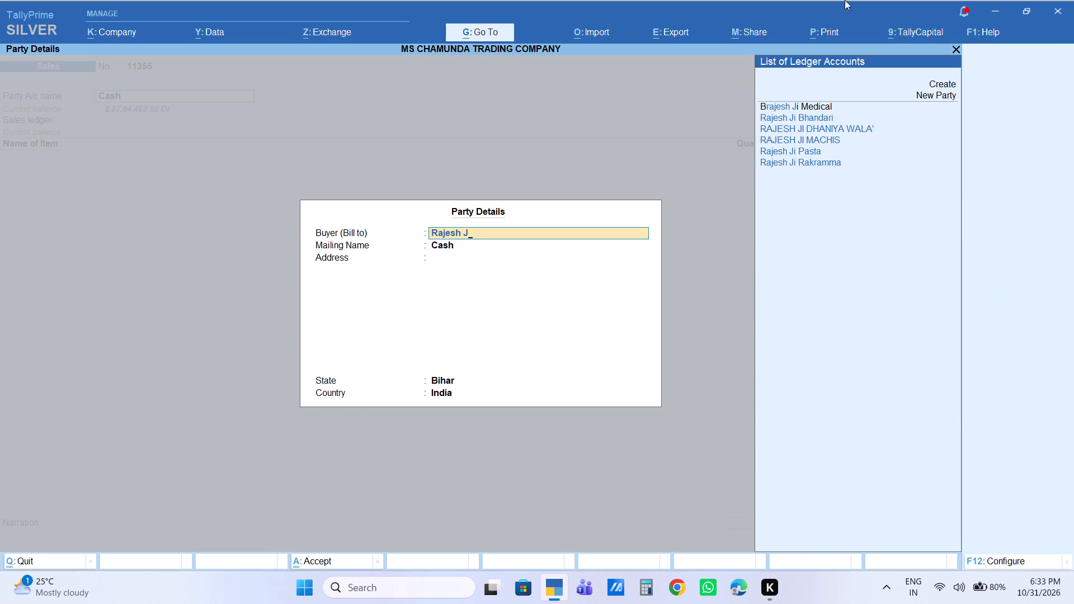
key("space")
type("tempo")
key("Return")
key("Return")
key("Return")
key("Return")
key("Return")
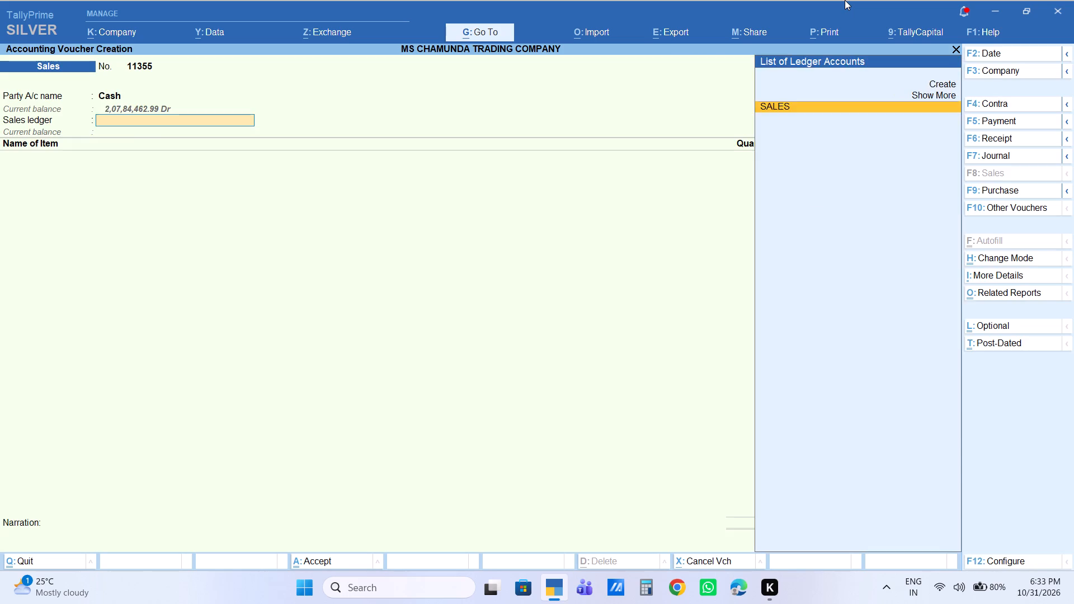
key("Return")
Add 1 bag of CHANA DAL30KG as the first stock item with its amount set to 2,760.
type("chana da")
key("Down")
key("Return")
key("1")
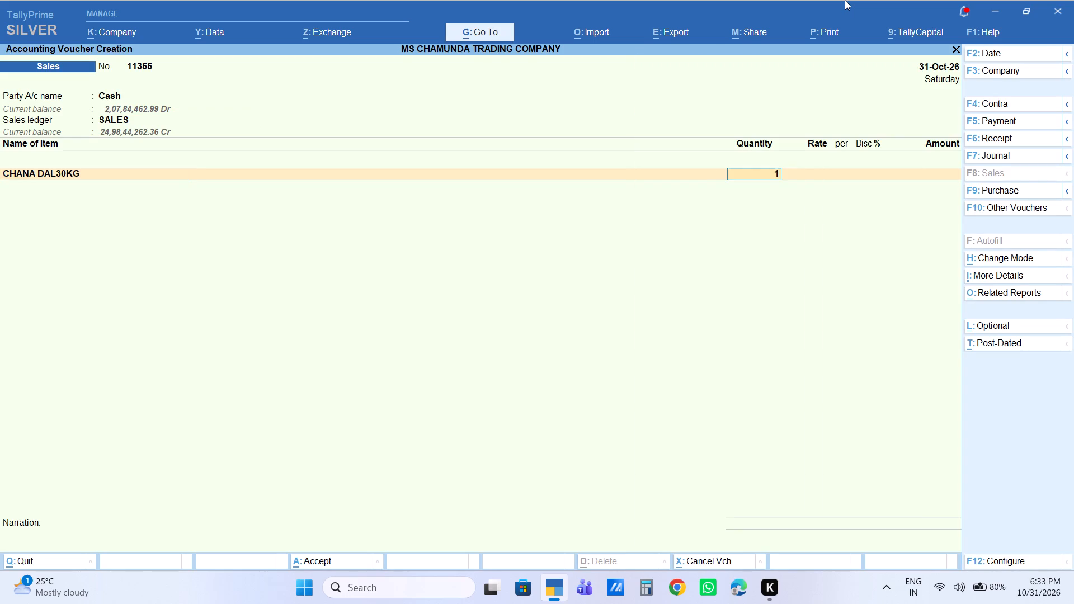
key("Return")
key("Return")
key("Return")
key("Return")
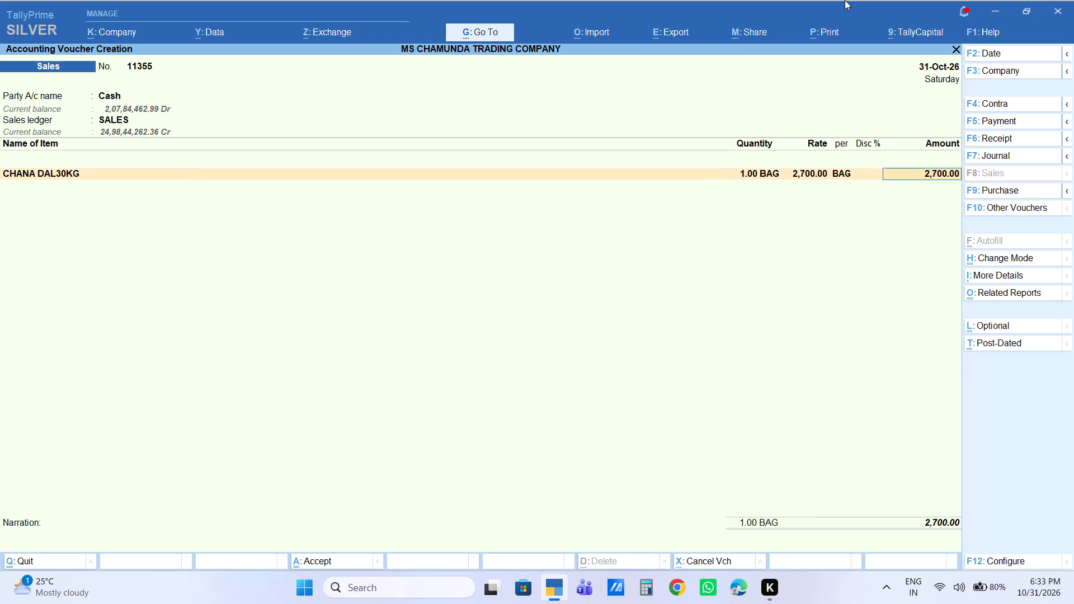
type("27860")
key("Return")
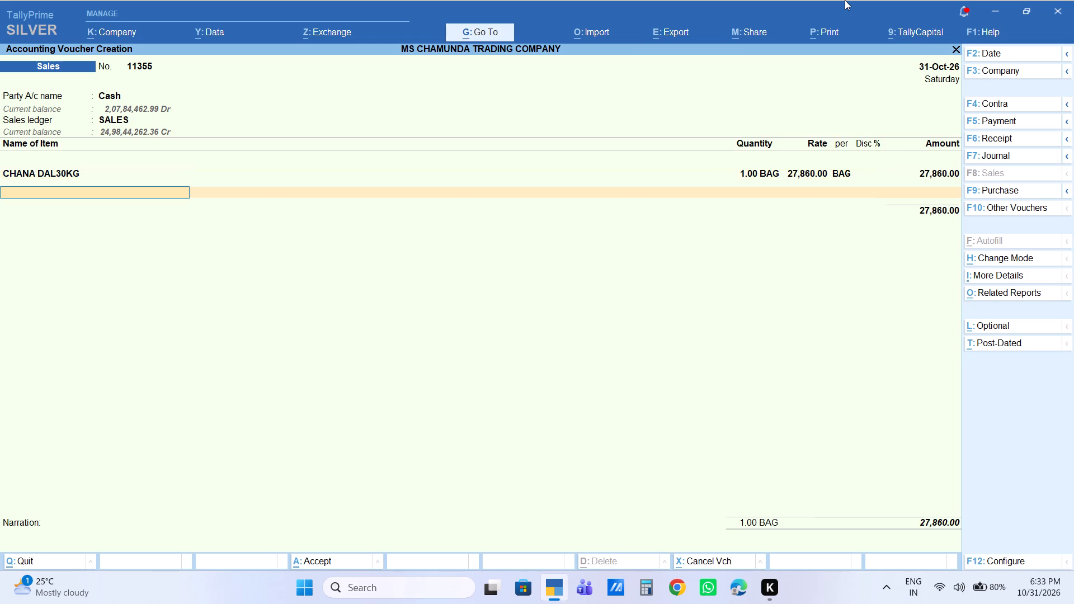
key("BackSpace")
type("2760")
key("Return")
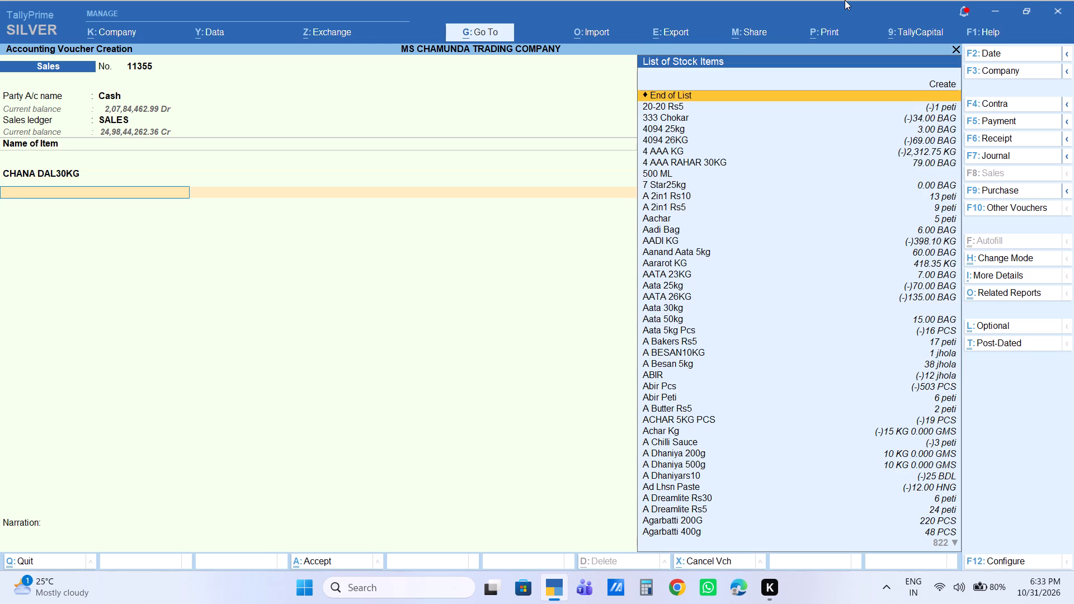
Add 1 bag of TEJPATTA PKT BAG as the second item with its amount set to 650.
type("tejpa")
key("Down")
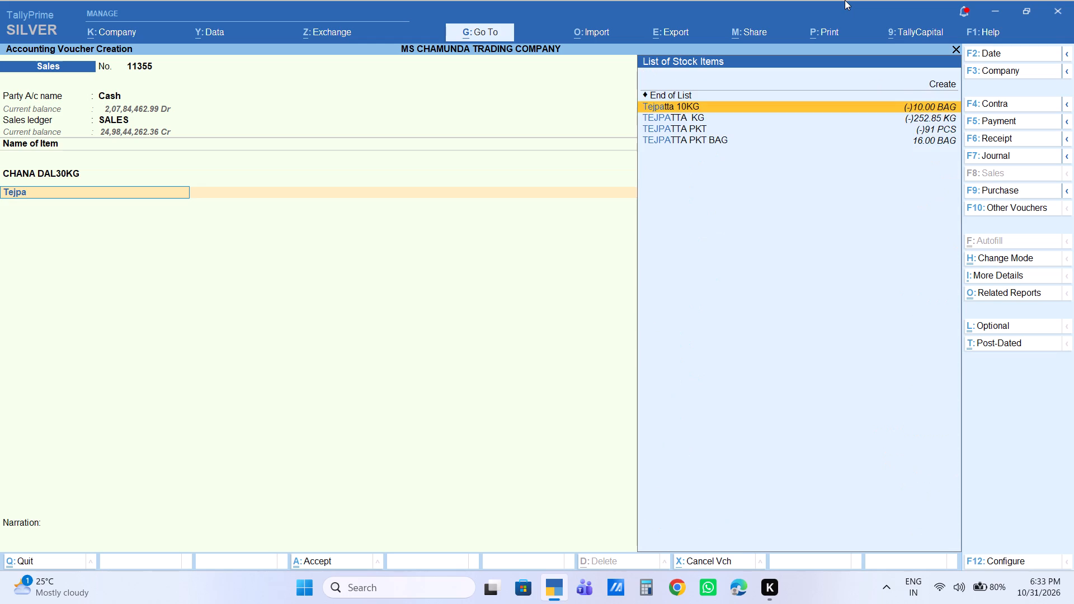
key("Down")
key("Down")
key("Down")
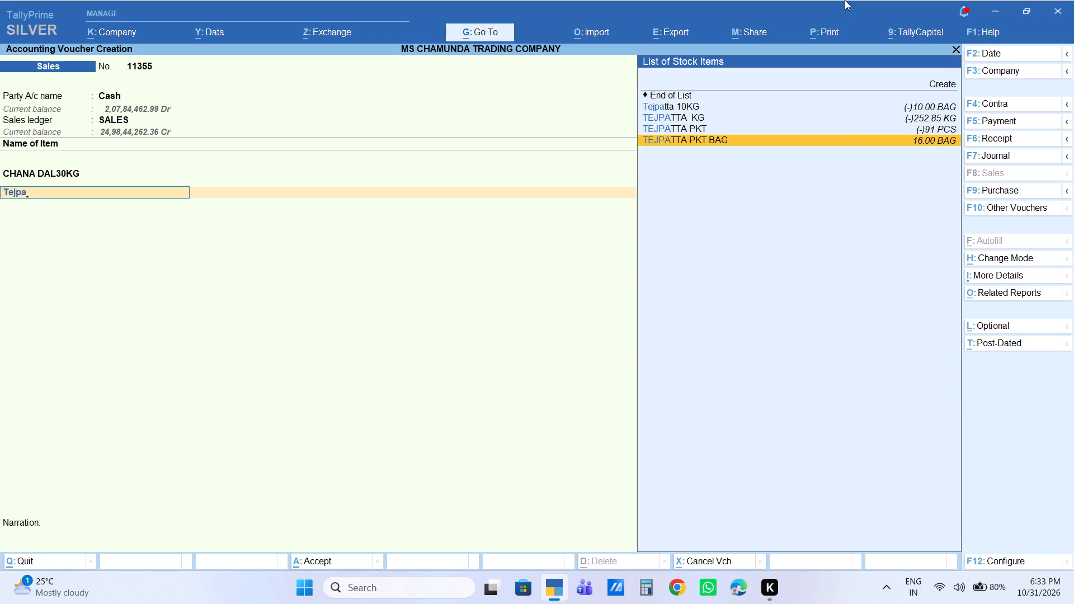
key("Return")
key("1")
key("Return")
key("Return")
key("Return")
key("Return")
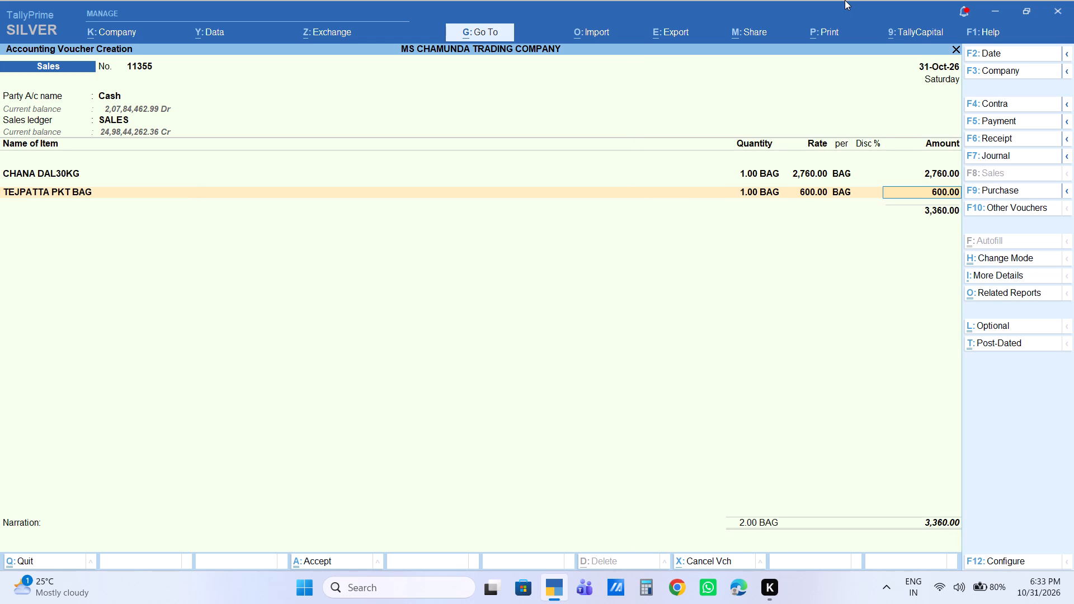
type("650")
key("Return")
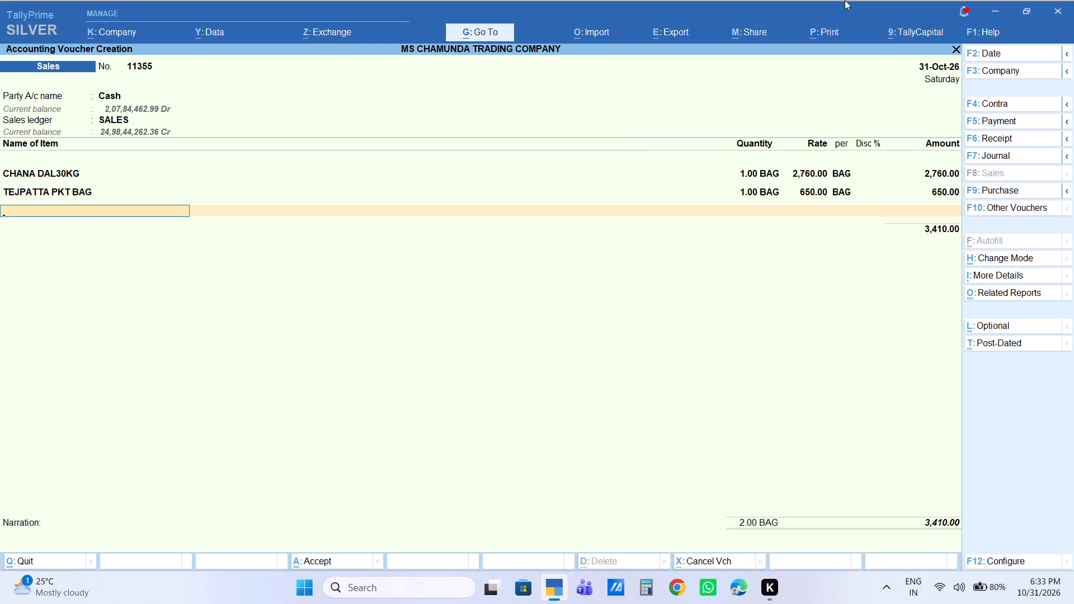
Add 5 bags of BUDHA BHOG 25KG as the third item at the default rate.
type("budha")
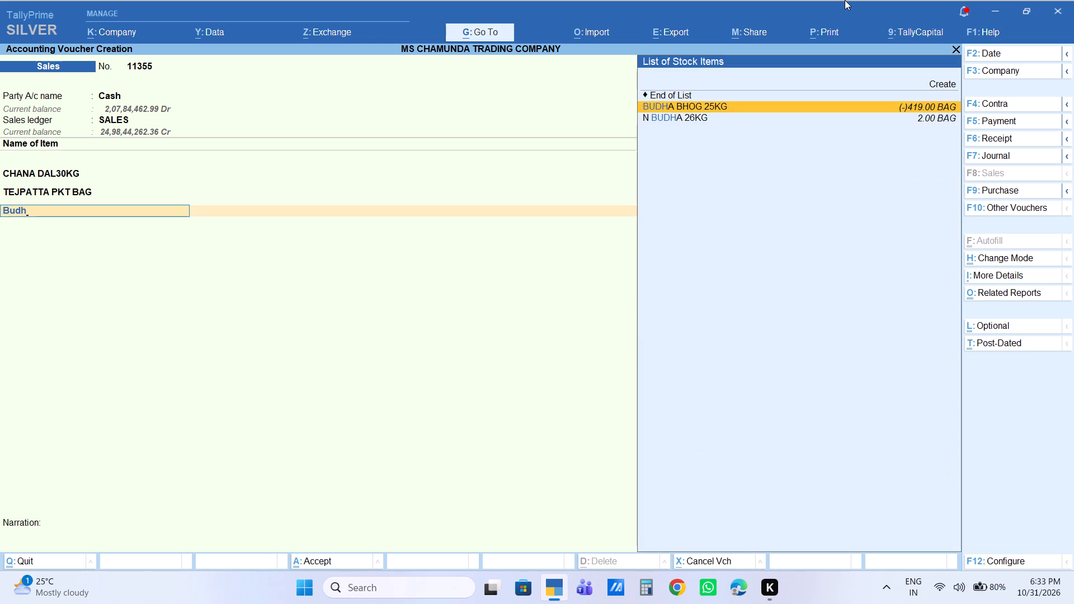
key("Return")
key("5")
key("Return")
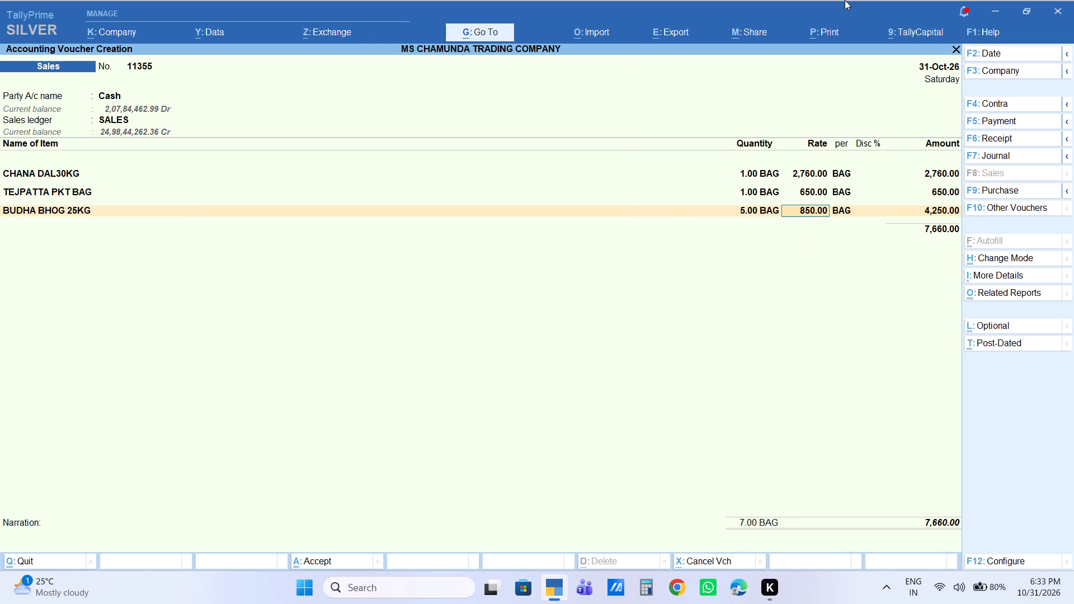
key("Return")
key("Return")
key("Return")
key("Return")
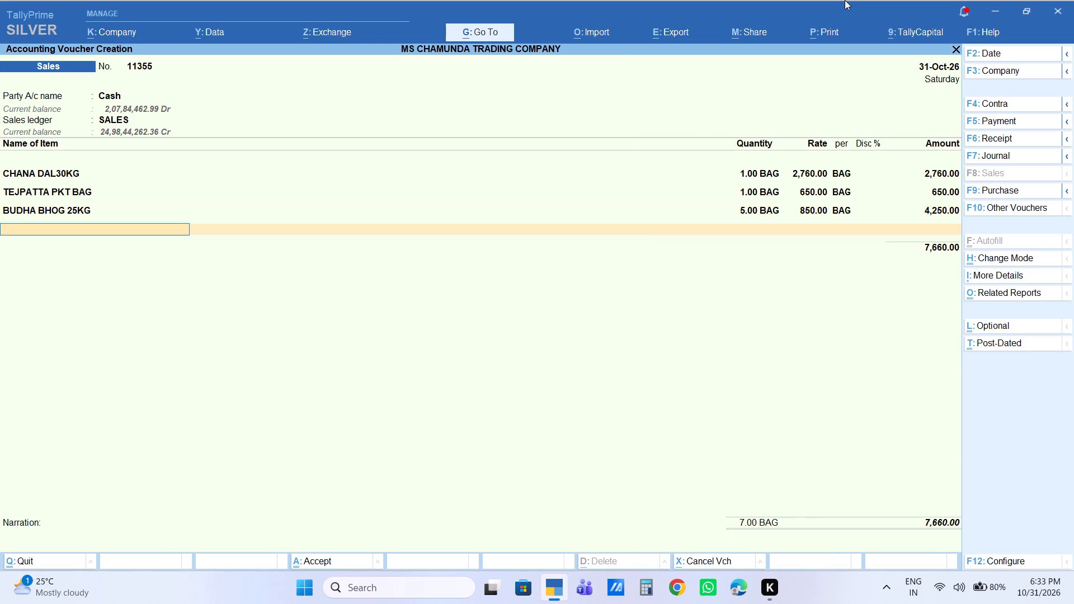
Add 5 bags of KAMDHENU 25KG as the fourth item at the default rate.
type("kamdhy")
key("Return")
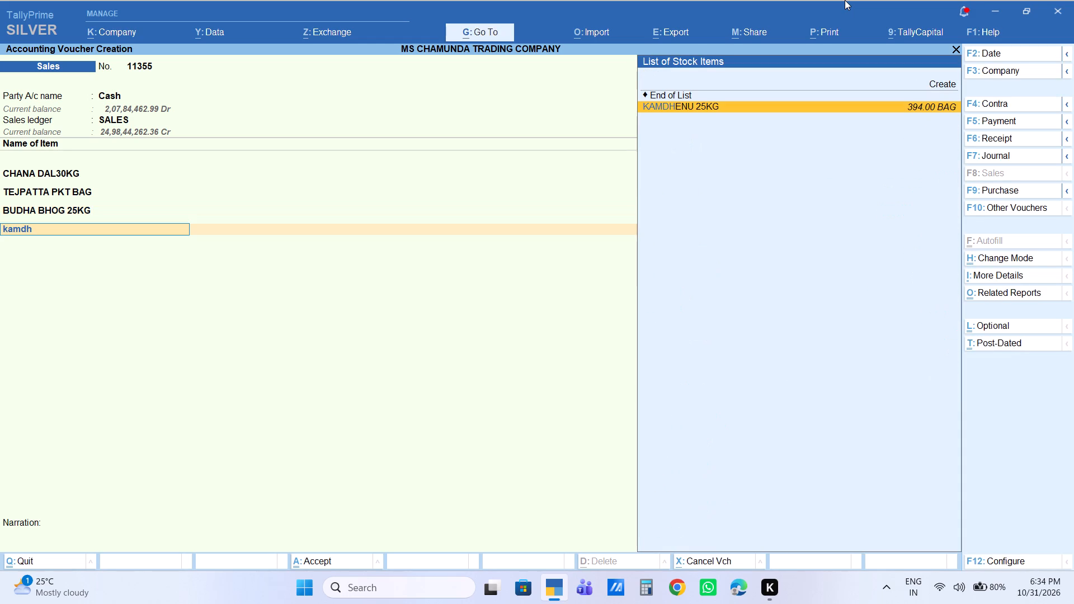
key("5")
key("Return")
key("Return")
key("5")
key("Return")
key("Return")
key("Return")
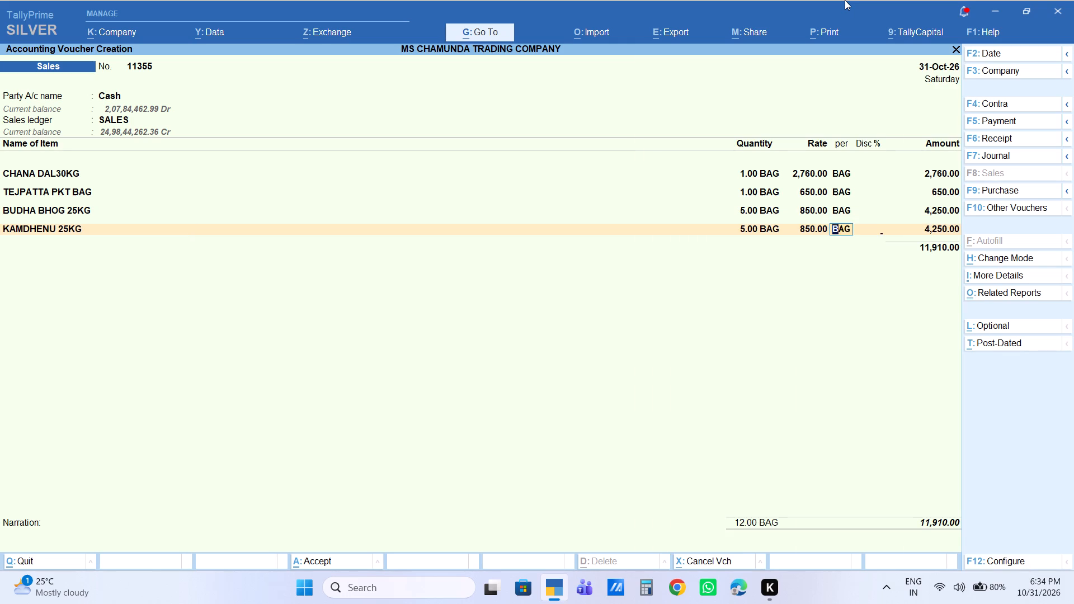
key("Return")
key("Return")
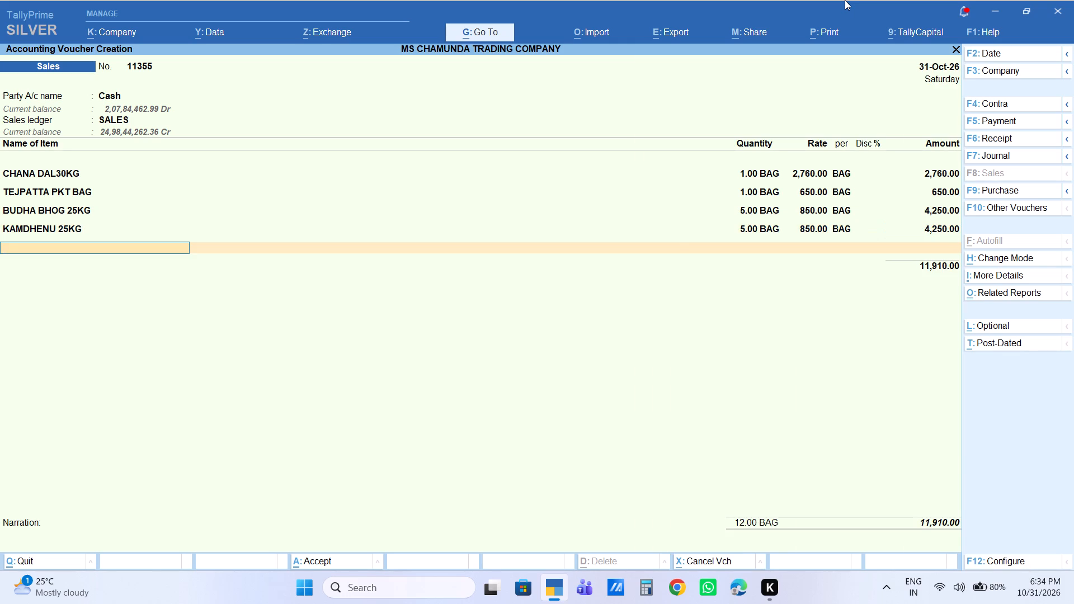
Add 4 bags of Annapurna NAMAK 1KG as the fifth item at the default rate.
type("anna")
key("Down")
key("backslash")
key("Return")
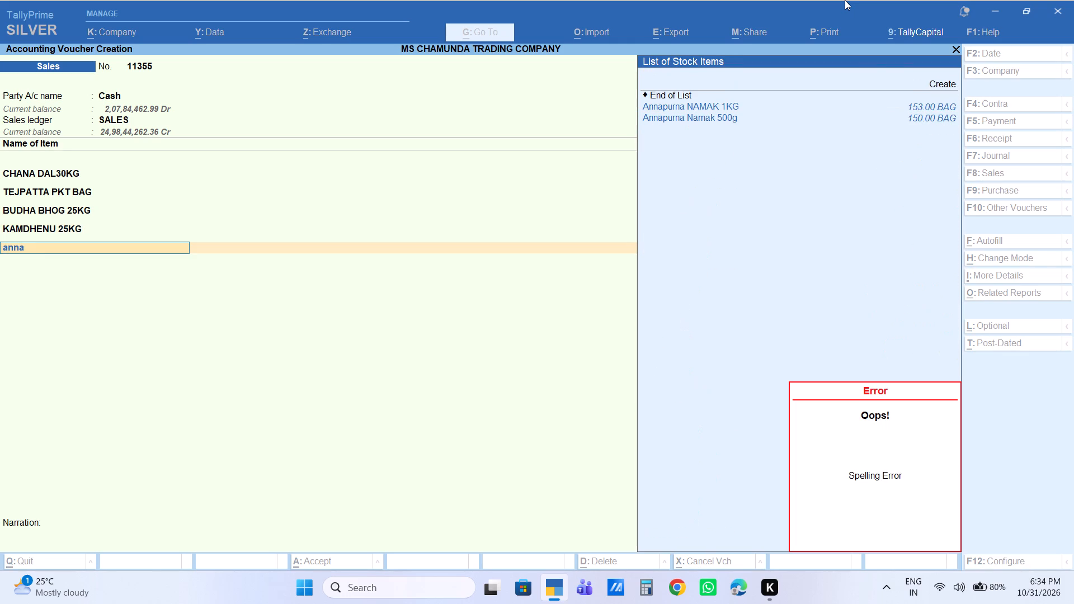
key("Down")
key("Return")
key("4")
key("Return")
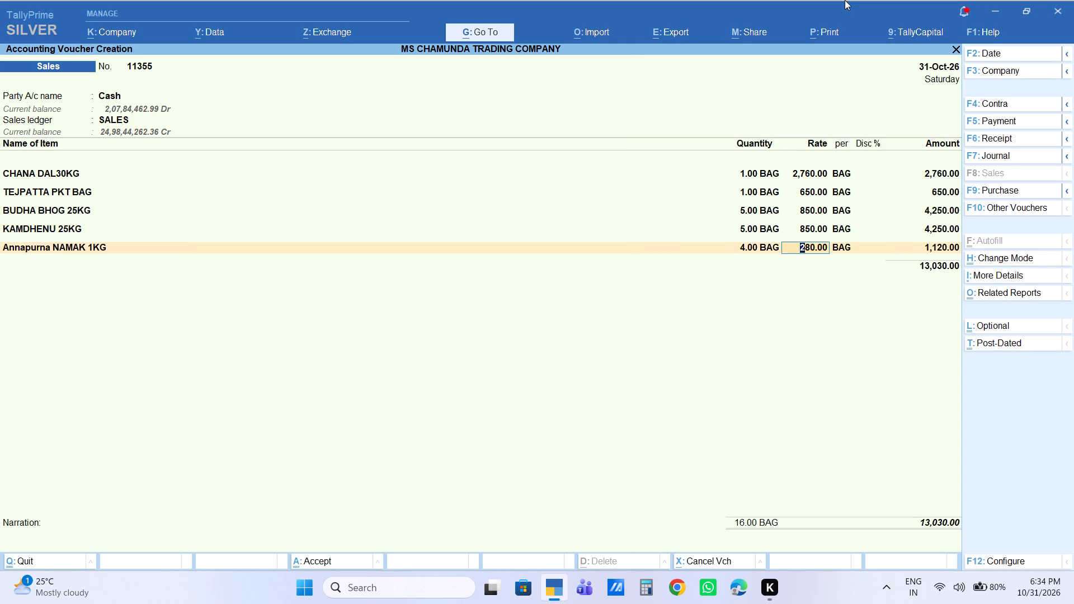
key("Return")
key("Return")
key("Return")
key("Return")
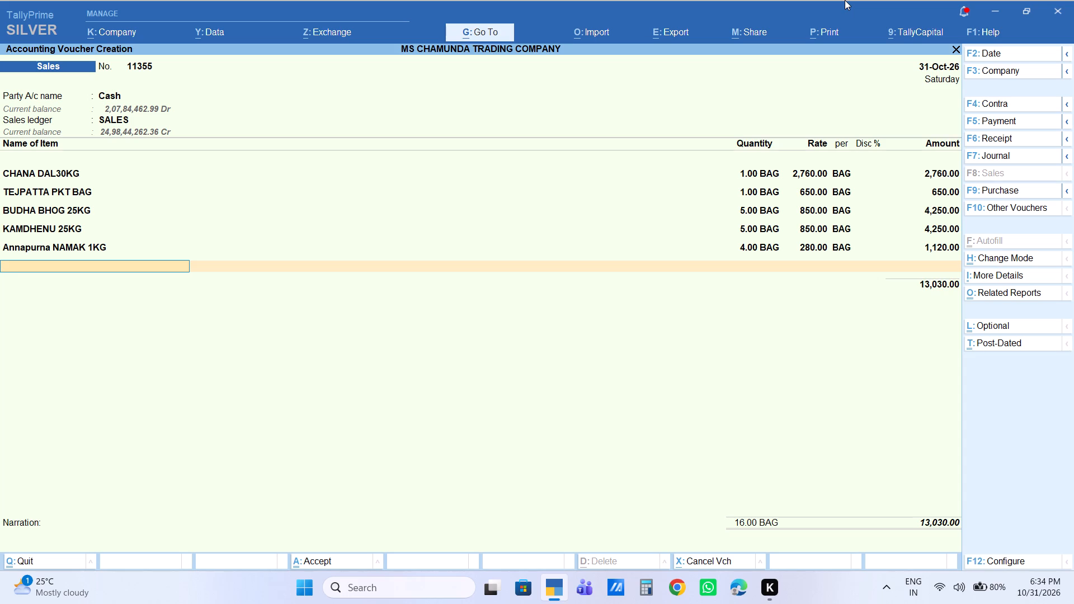
Add 1 bag of TATA Namak 1kg Bag as the sixth item at the default rate.
type("tata na")
key("Down")
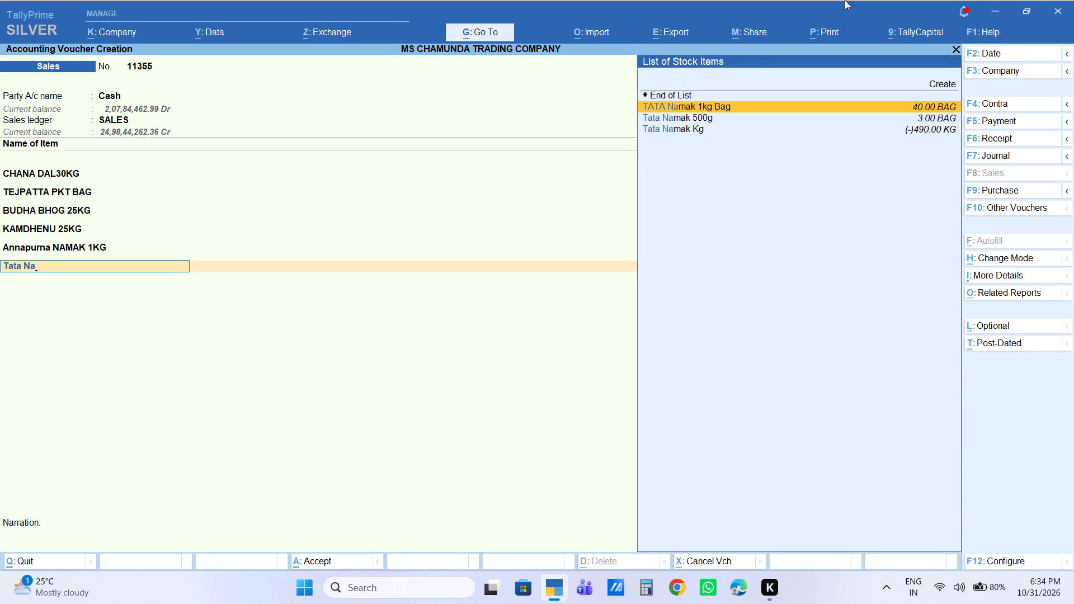
key("Return")
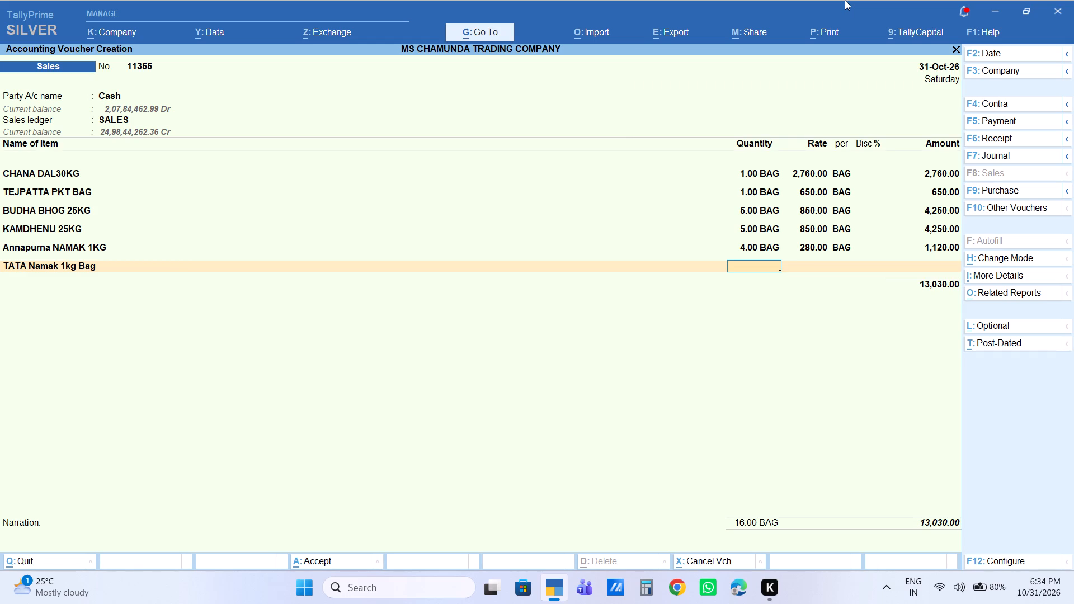
key("1")
key("Return")
key("Return")
key("Return")
key("Return")
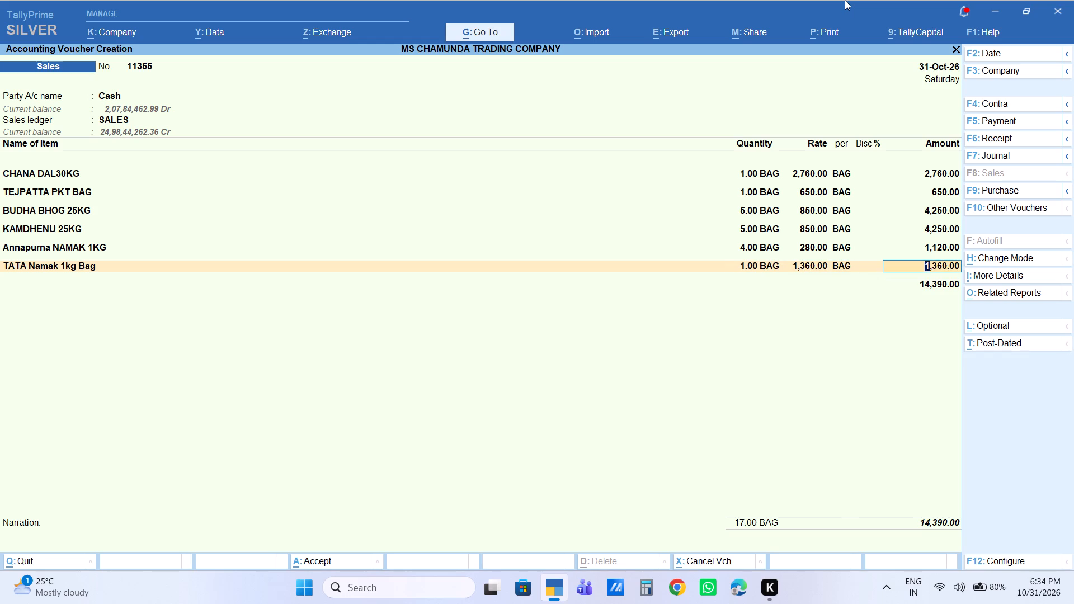
key("Return")
End the item list and add the Labour Charge ledger with an amount of 35.
key("Return")
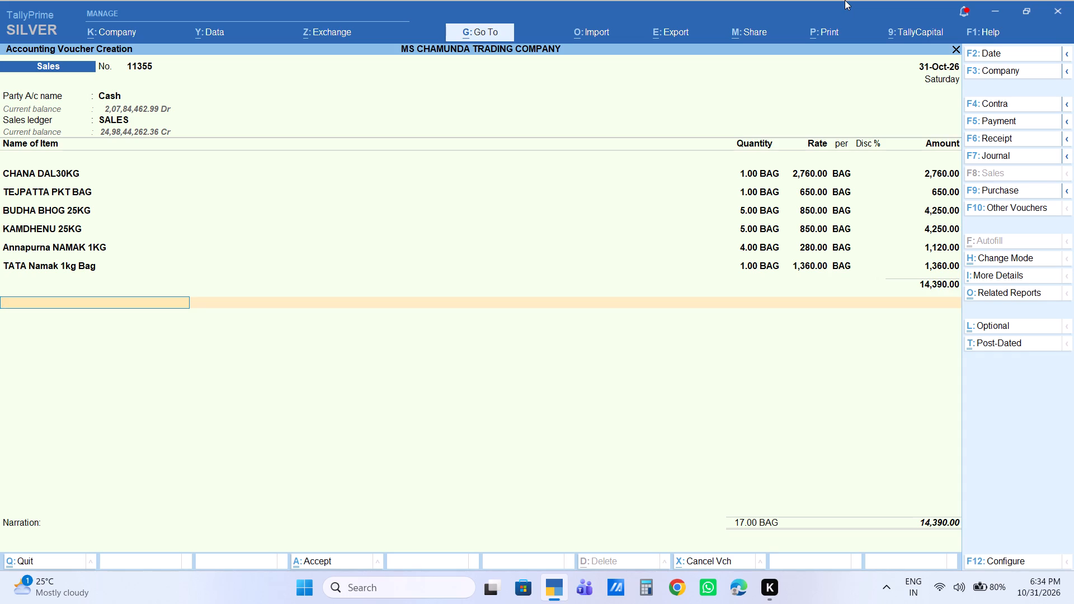
key("l")
key("Down")
key("Return")
key("Return")
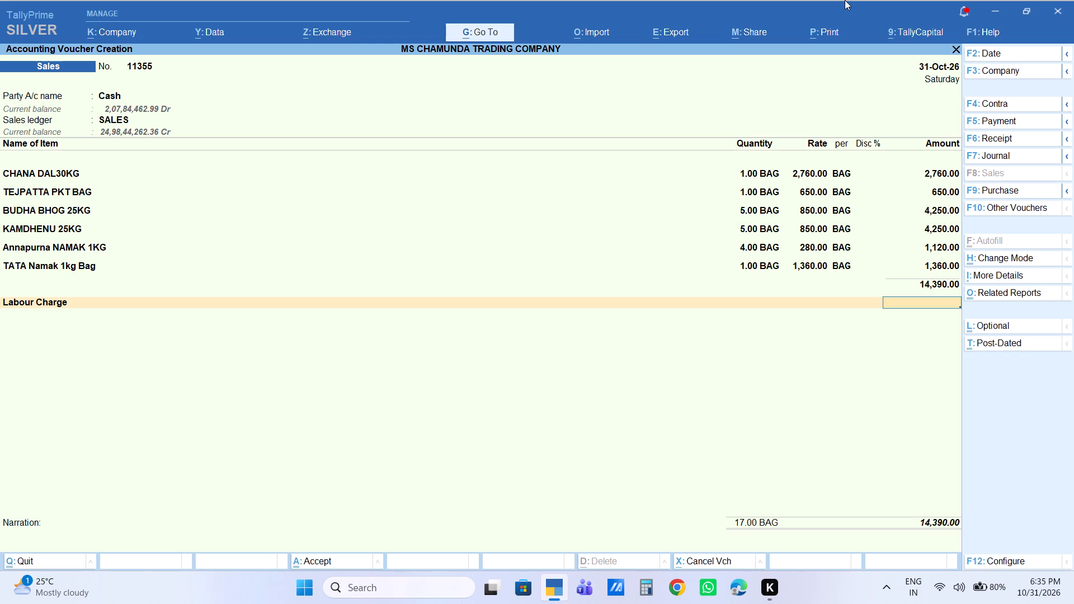
type("35")
key("Return")
Leave the narration blank and save sales voucher 11355.
key("Return")
key("Return")
key("Return")
key("Return")
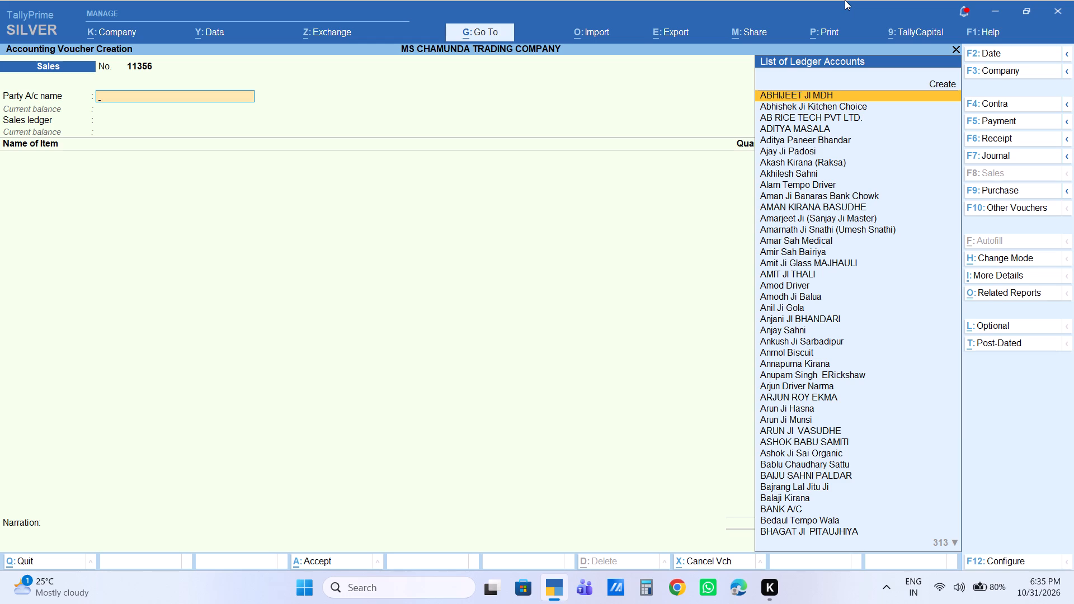
Set the new sales voucher's party account to Cash and its sales ledger to SALES, keeping the default party details.
type("ca")
key("Return")
key("Return")
key("Return")
key("Return")
key("Return")
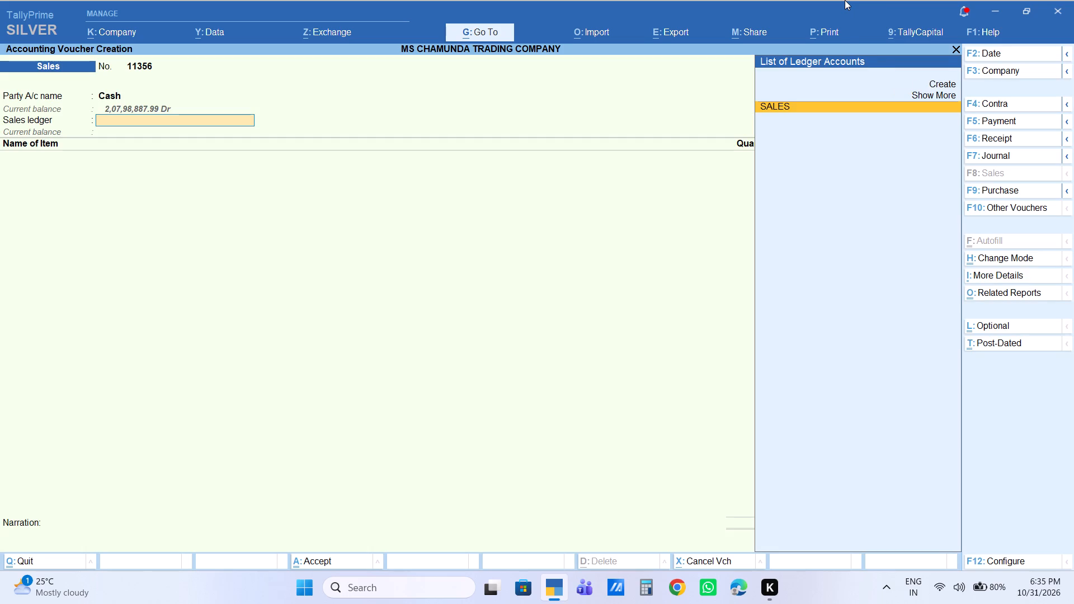
key("Return")
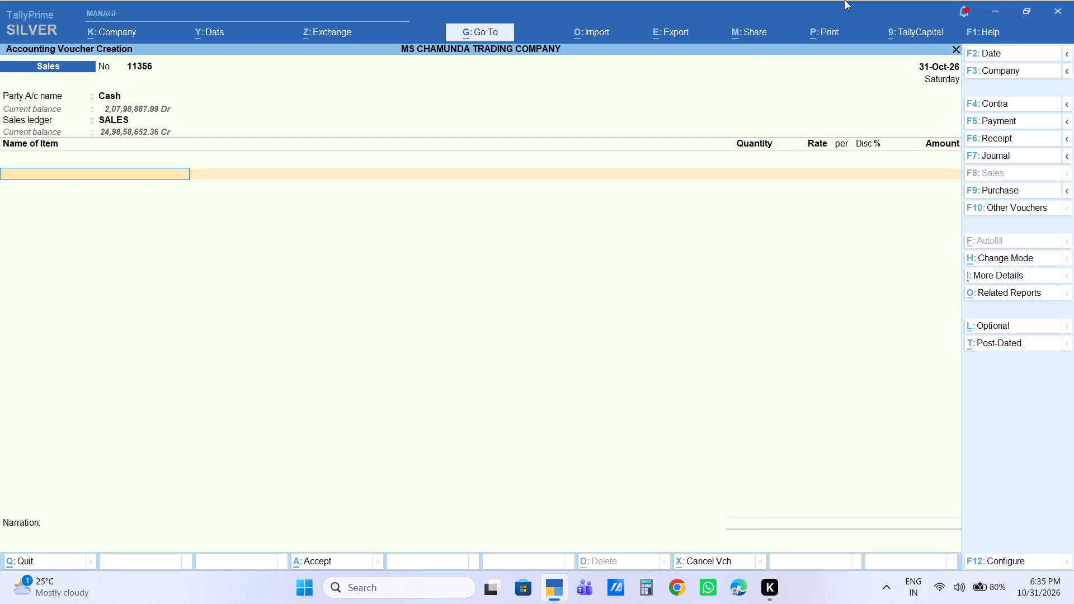
Add 5 KG of Chana Dal KG as the first stock item at the default rate.
type("chana da")
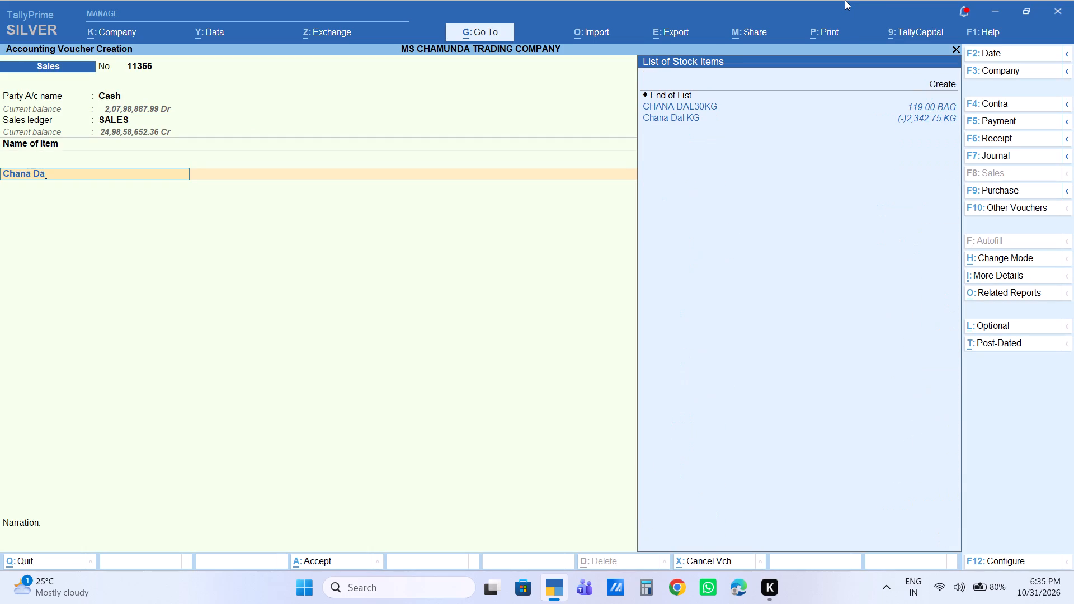
key("Down")
key("Down")
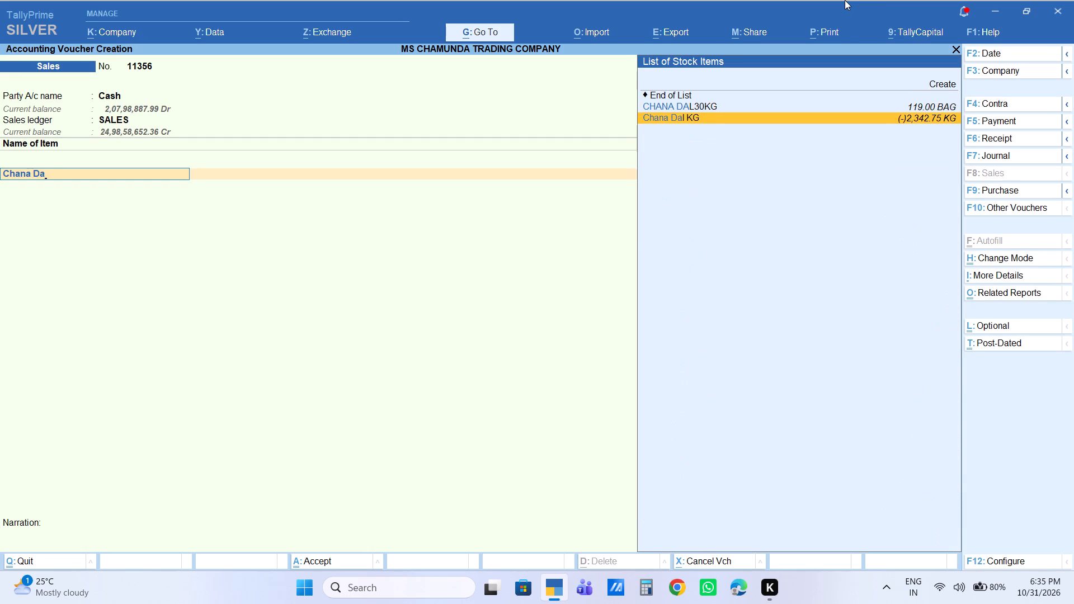
key("Return")
key("5")
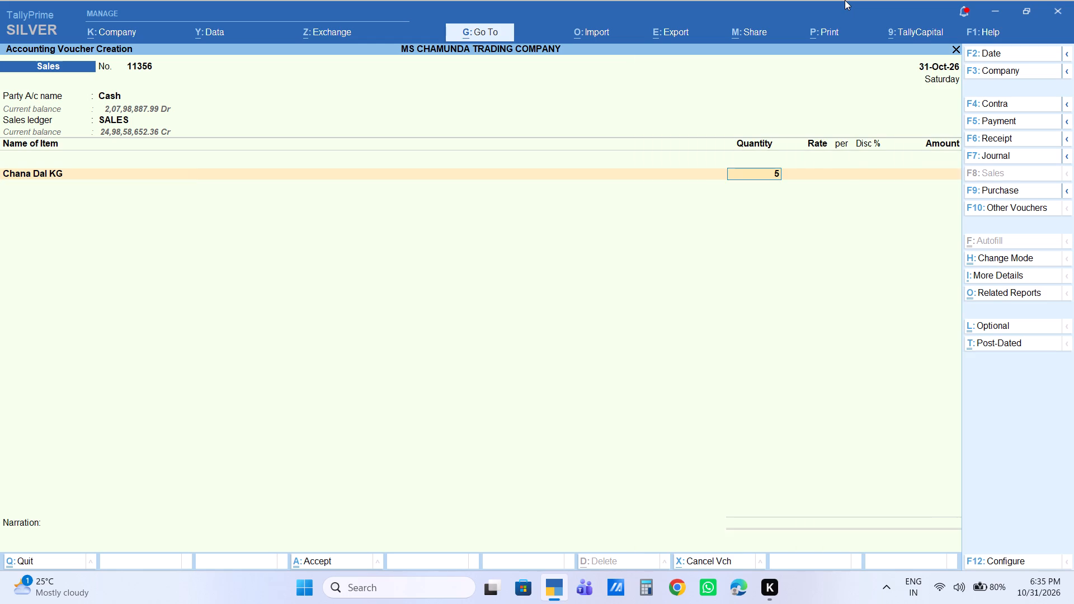
key("Return")
key("Return")
key("Return")
key("Return")
key("Return")
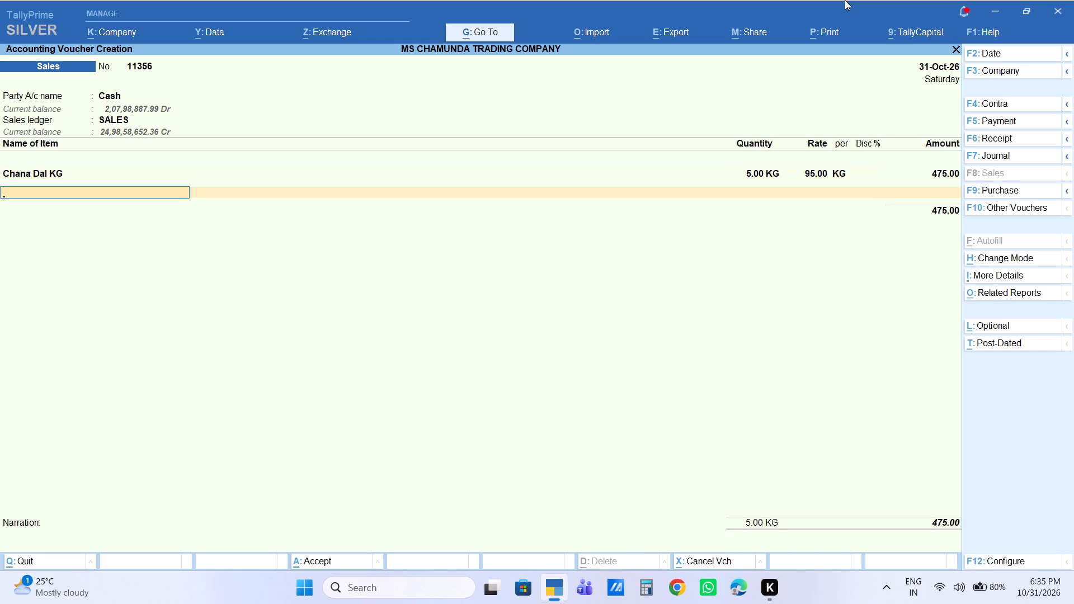
Search the stock items for matar to choose the voucher's second item.
type("matar")
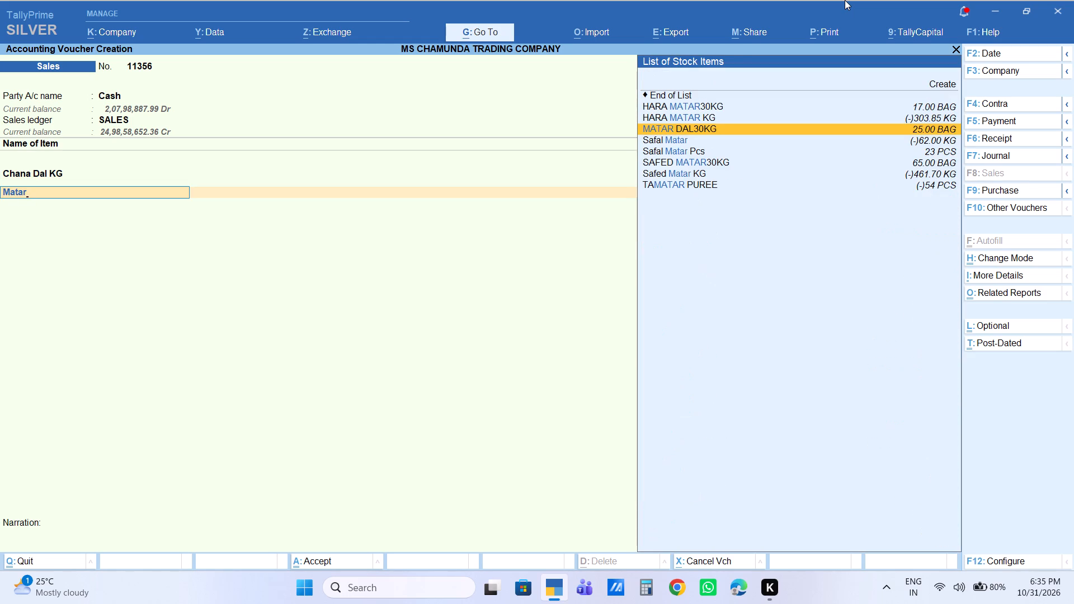
key("Down")
key("Down")
key("Down")
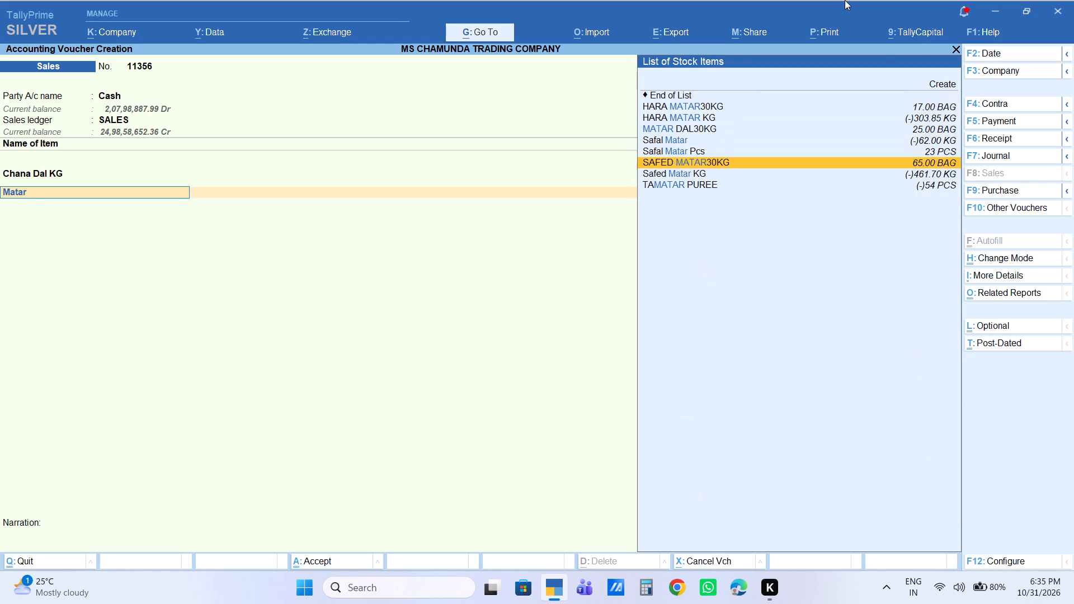
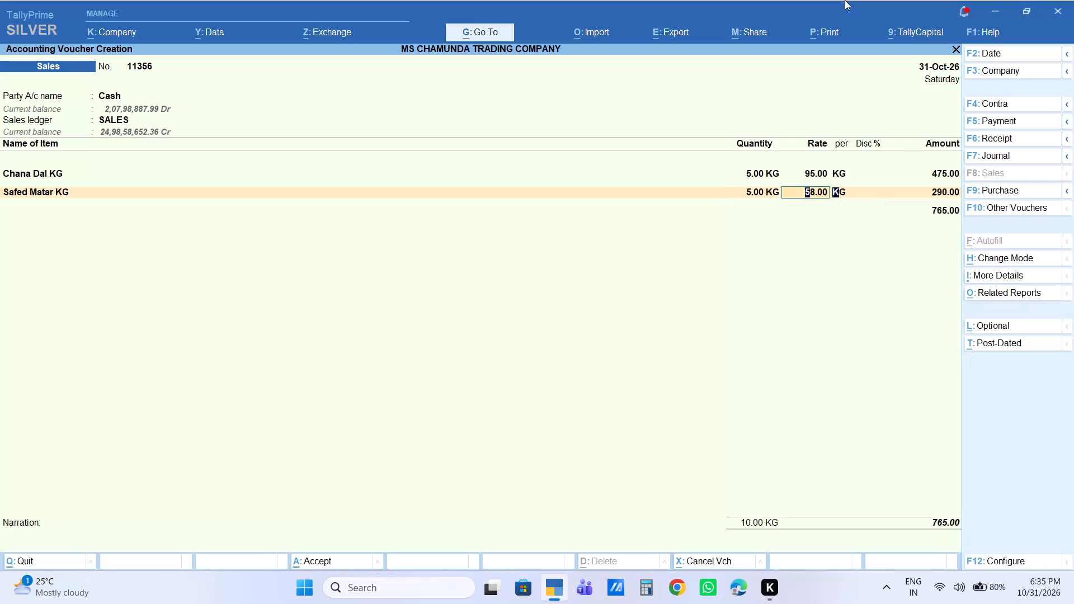
Keep the default rate for Safed Matar KG and set its line amount to 300.
key("Return")
key("Return")
type("300")
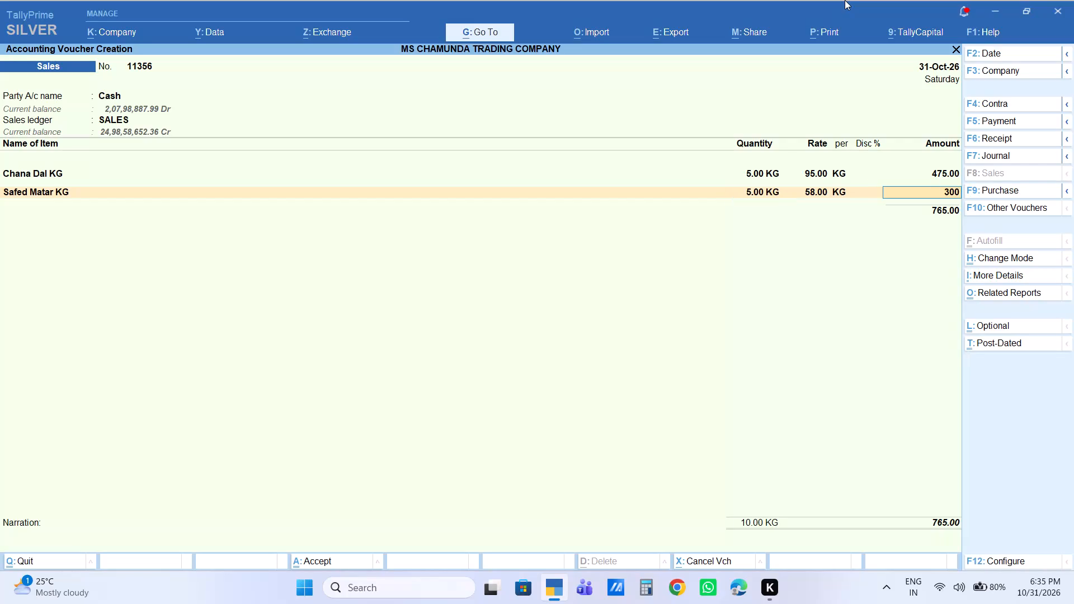
key("Return")
Add 2 KG of CHANA KG as the third stock item, accepting the default rate and amount.
type("chana")
key("Down")
key("Down")
key("Down")
key("Down")
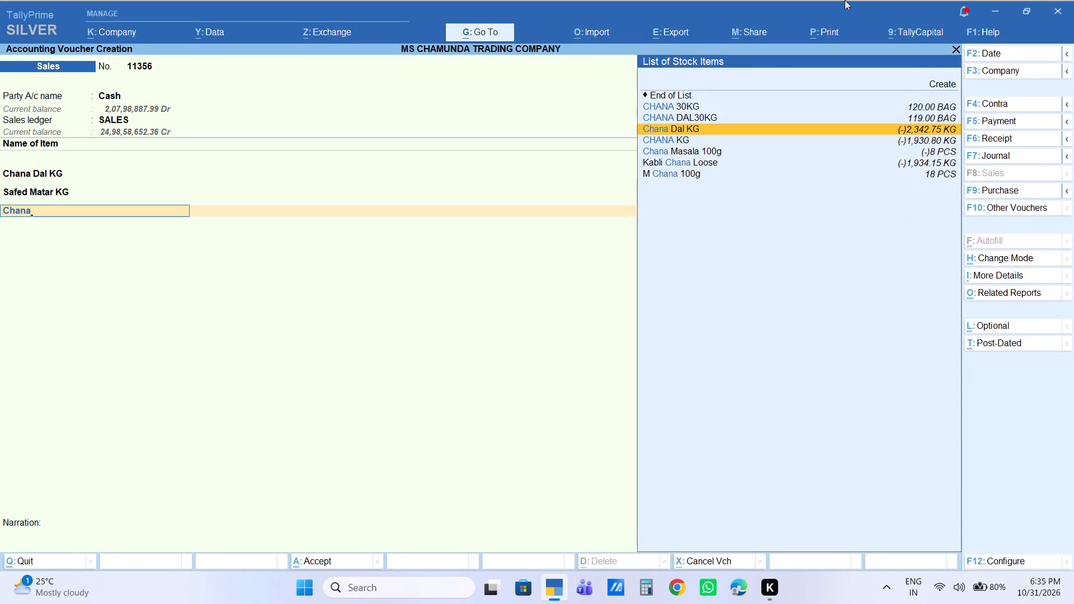
key("Return")
key("2")
key("Return")
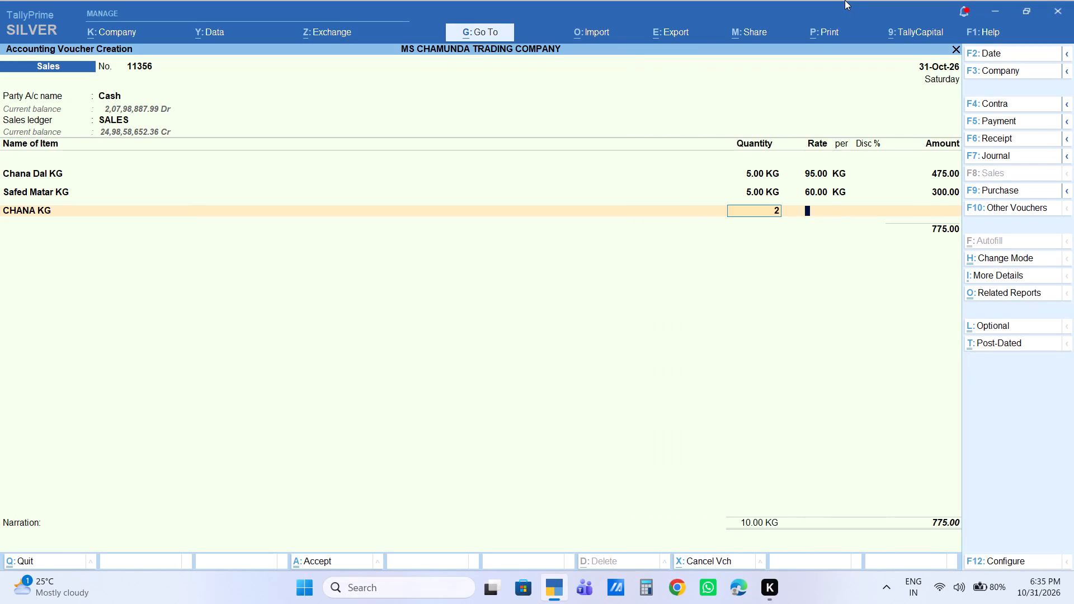
key("Return")
key("Return")
key("Return")
key("Return")
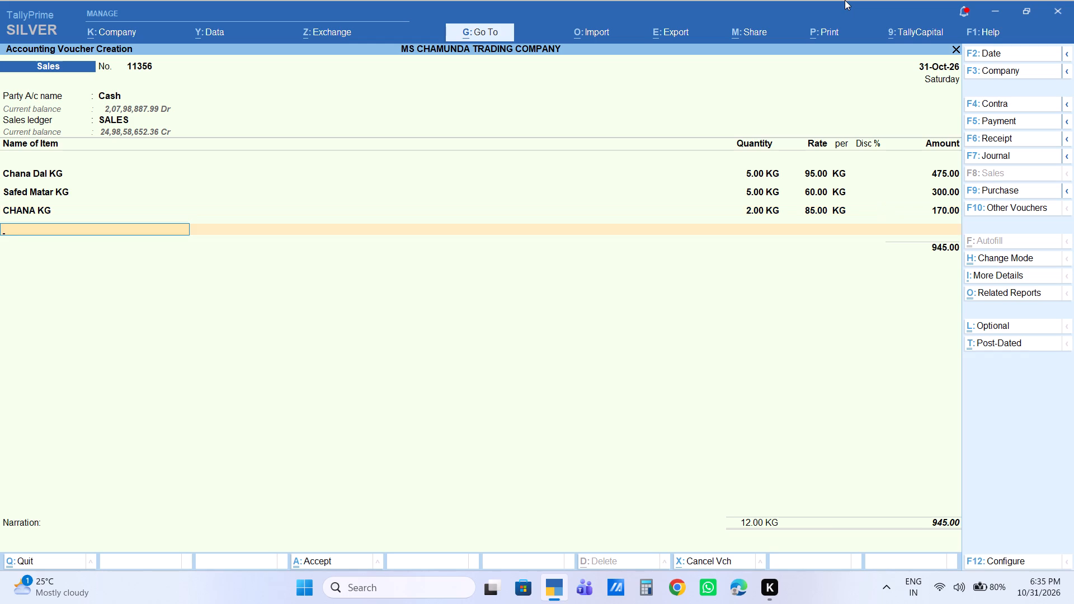
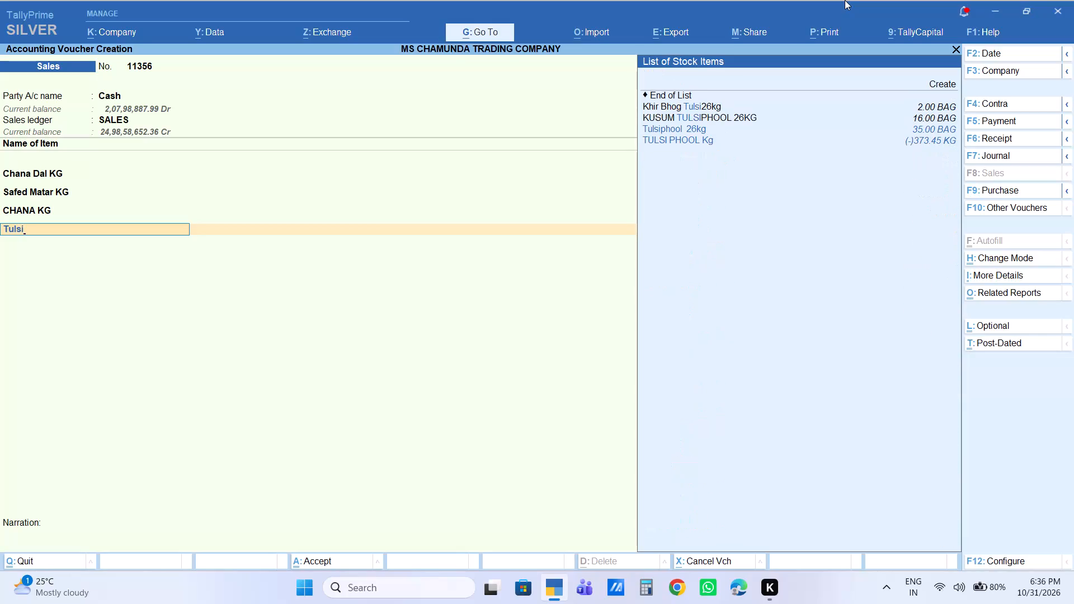
Add 0.5 KG of TULSI PHOOL Kg as the fourth stock item, with its line amount set to 60.
key("Down")
key("Down")
key("Down")
key("Return")
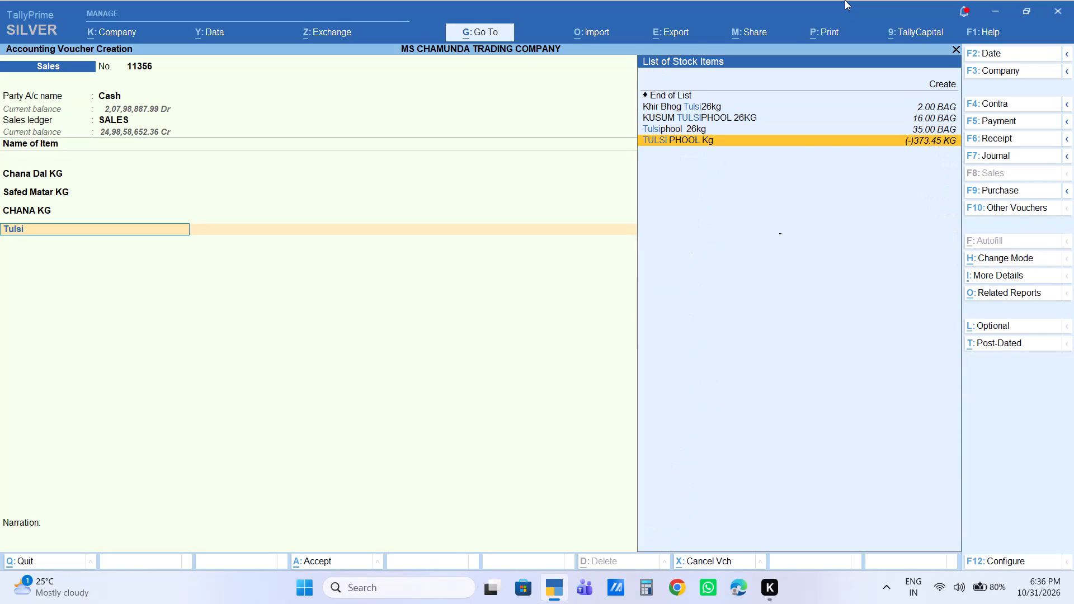
type(".5")
key("Return")
key("Return")
key("Return")
key("Return")
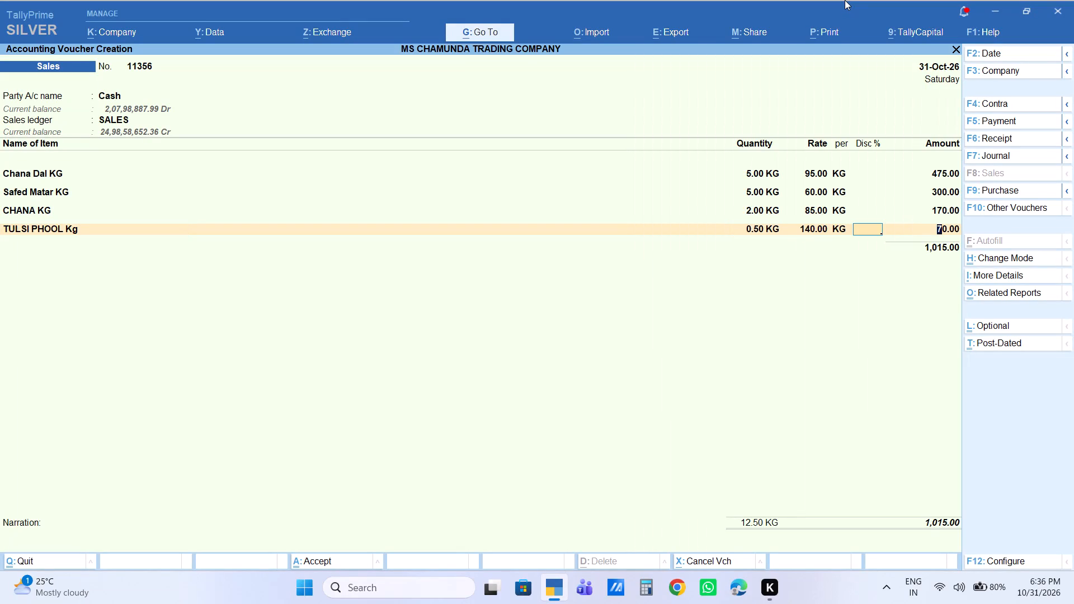
type("60")
key("Return")
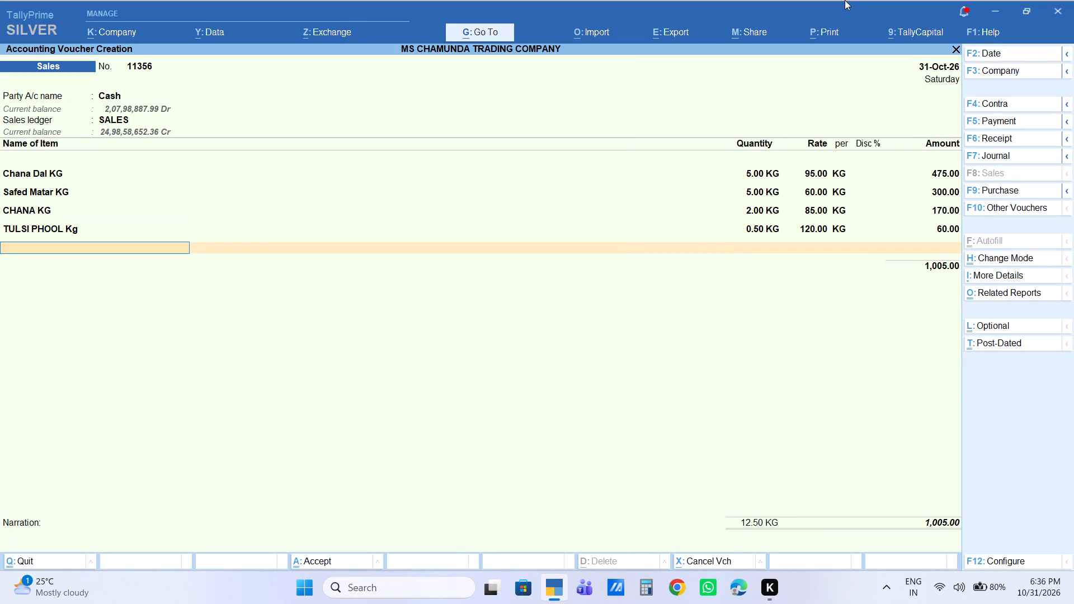
Add a second TULSI PHOOL Kg line of 0.5 KG as the fifth stock item, with its amount set to 65.
type("tulsi")
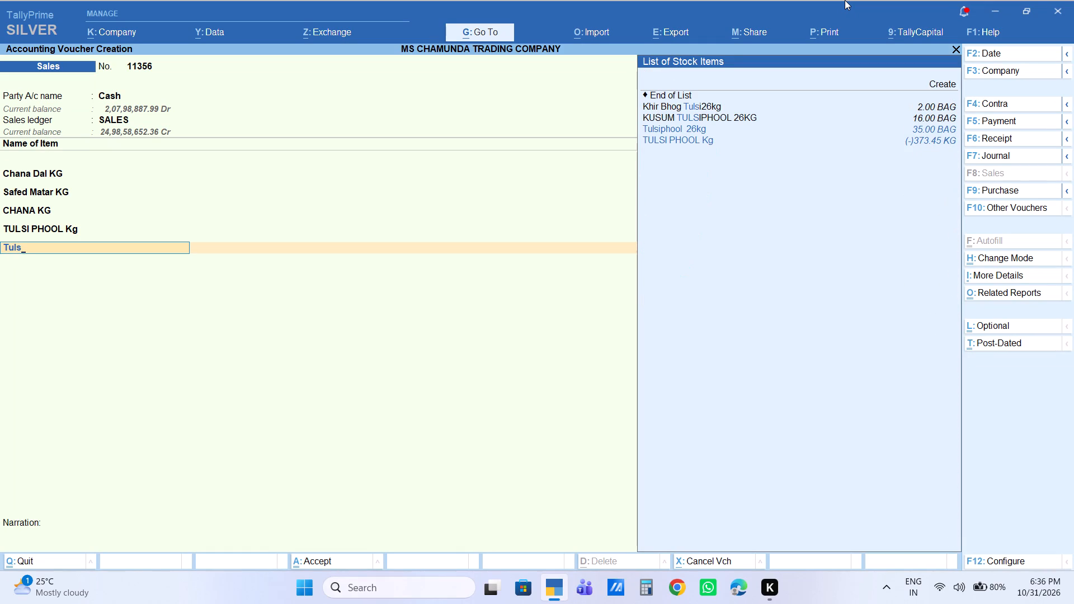
key("Down")
key("Down")
key("Down")
key("Down")
key("Down")
key("Down")
key("Down")
key("Return")
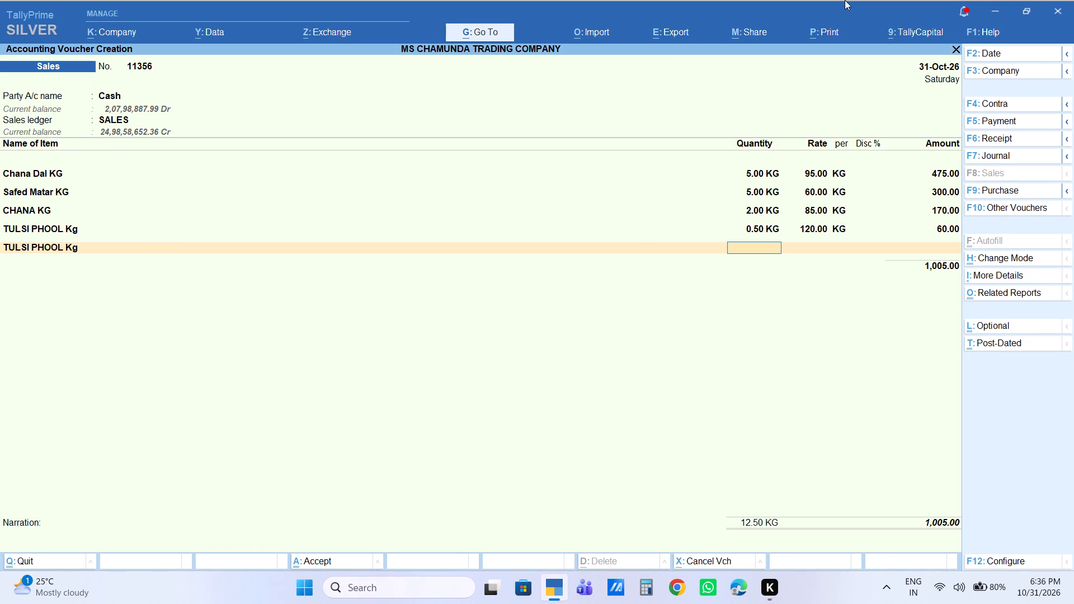
type(".5")
key("Return")
key("Return")
key("Return")
key("Return")
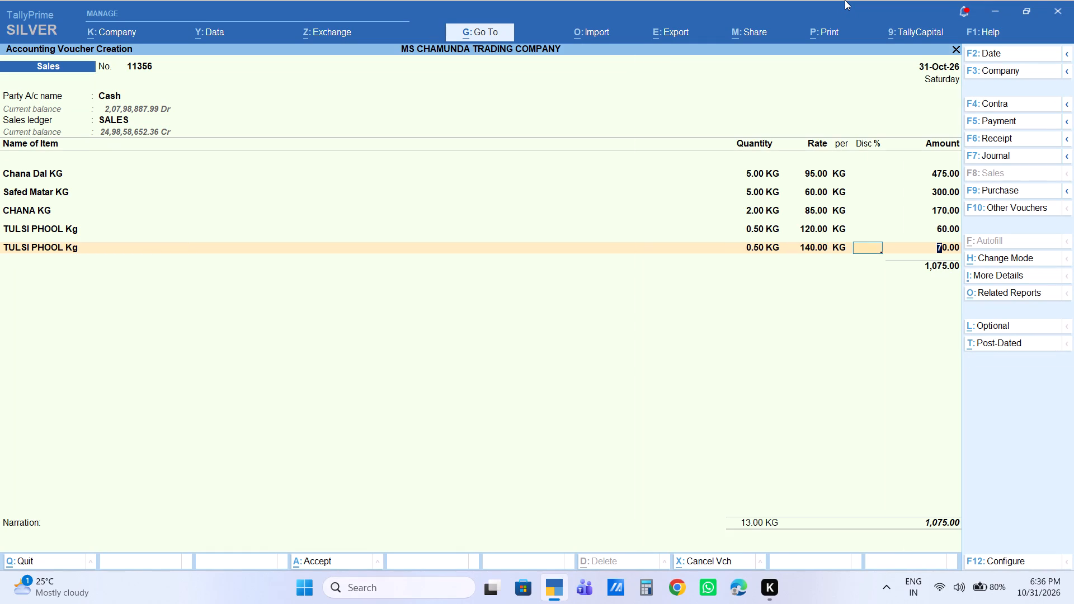
key("6")
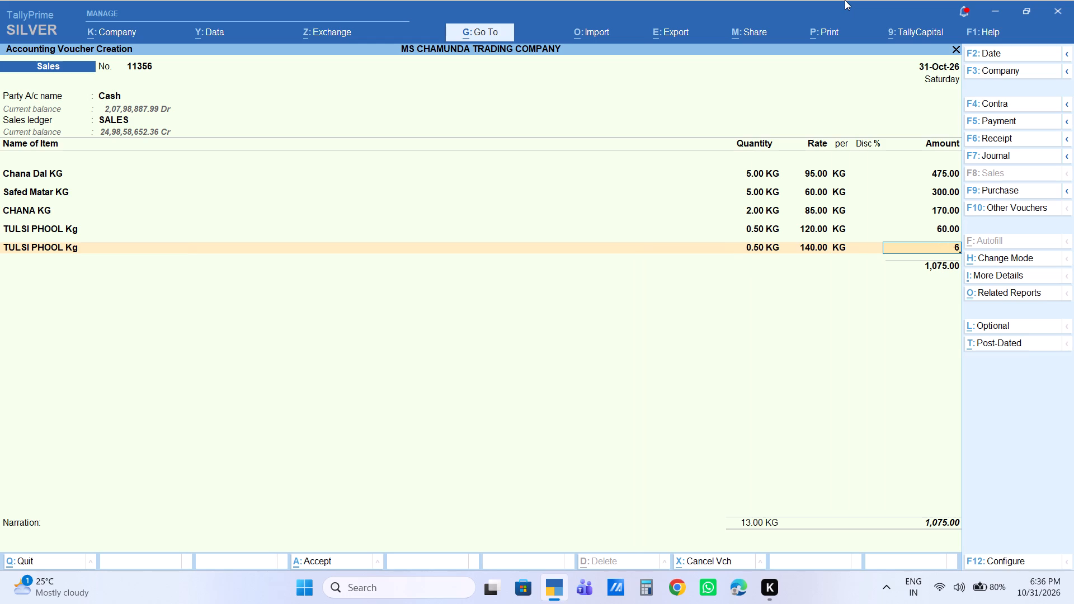
key("5")
key("Return")
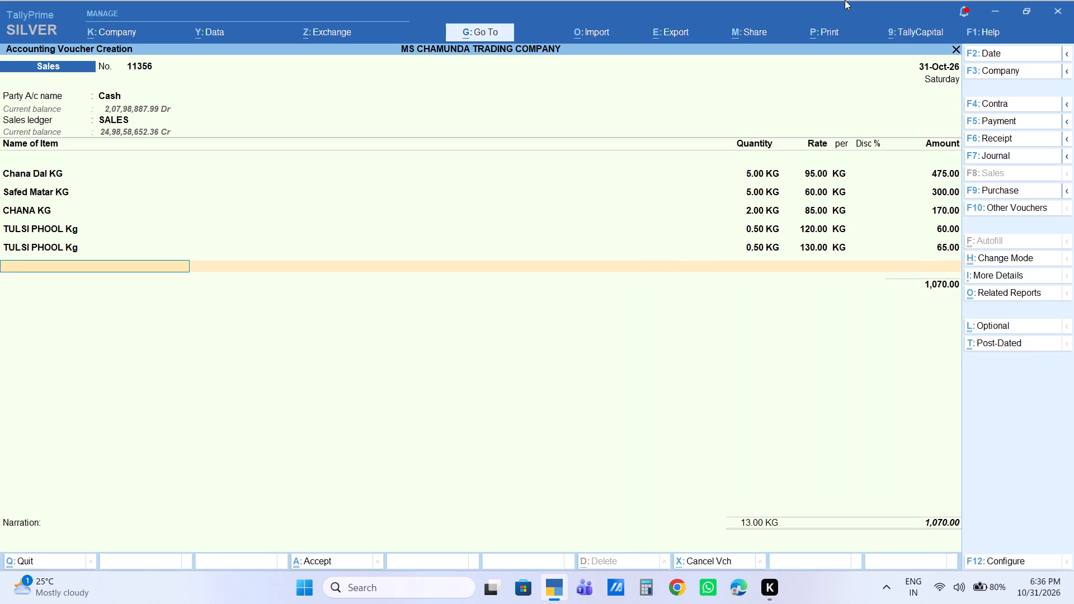
Add 0.5 KG of Badam Bhakar Kg as the sixth stock item, with its line amount set to 70.
type("bada")
key("Down")
key("Down")
key("Down")
key("Down")
key("Down")
key("Down")
key("Down")
key("Down")
key("Down")
key("Down")
key("Down")
key("Down")
key("Down")
key("Down")
key("Down")
key("Down")
key("Down")
key("Down")
key("Down")
key("Down")
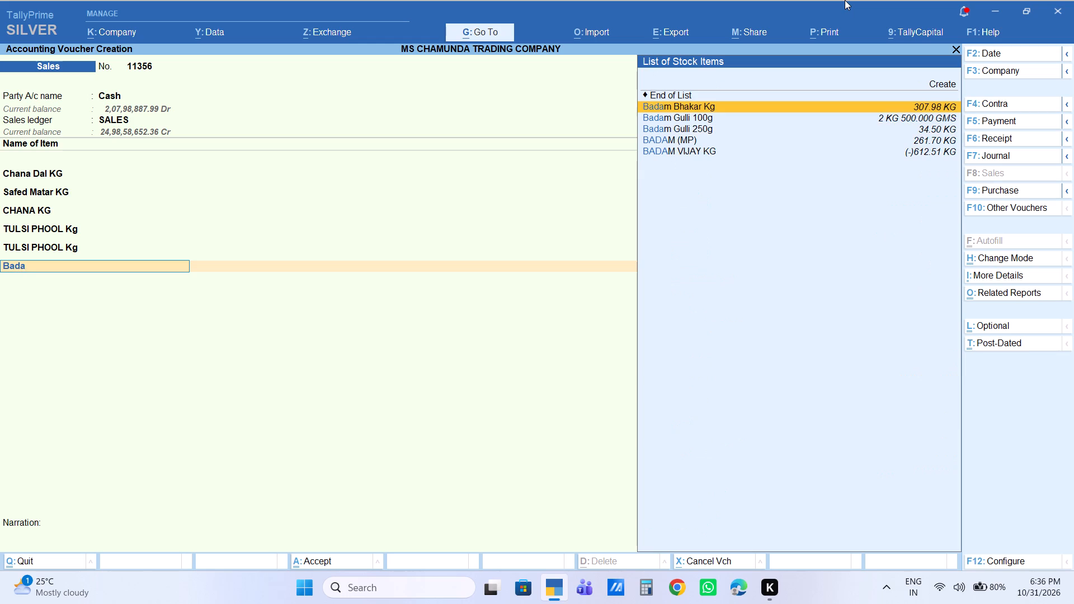
key("Up")
key("Up")
key("Up")
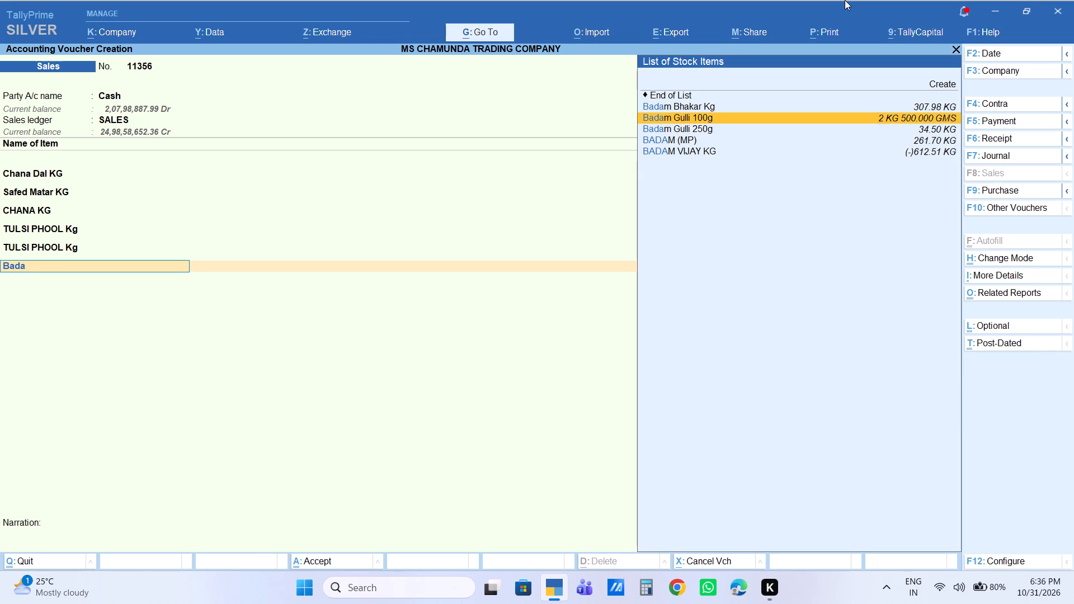
key("Up")
key("Return")
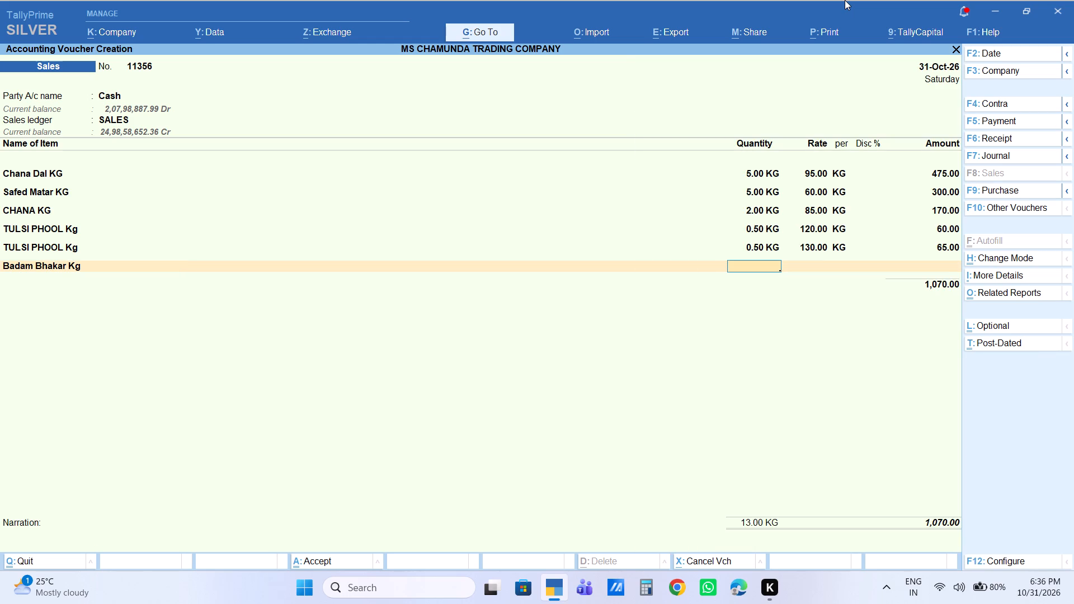
key("period")
key("5")
key("Return")
key("Return")
key("Return")
key("Return")
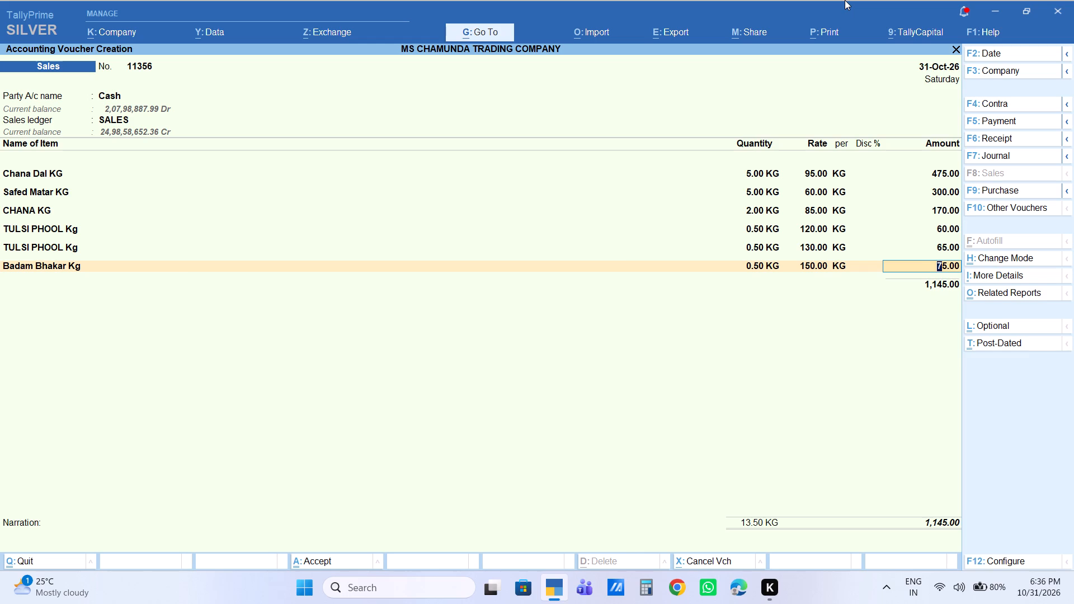
type("70")
key("Return")
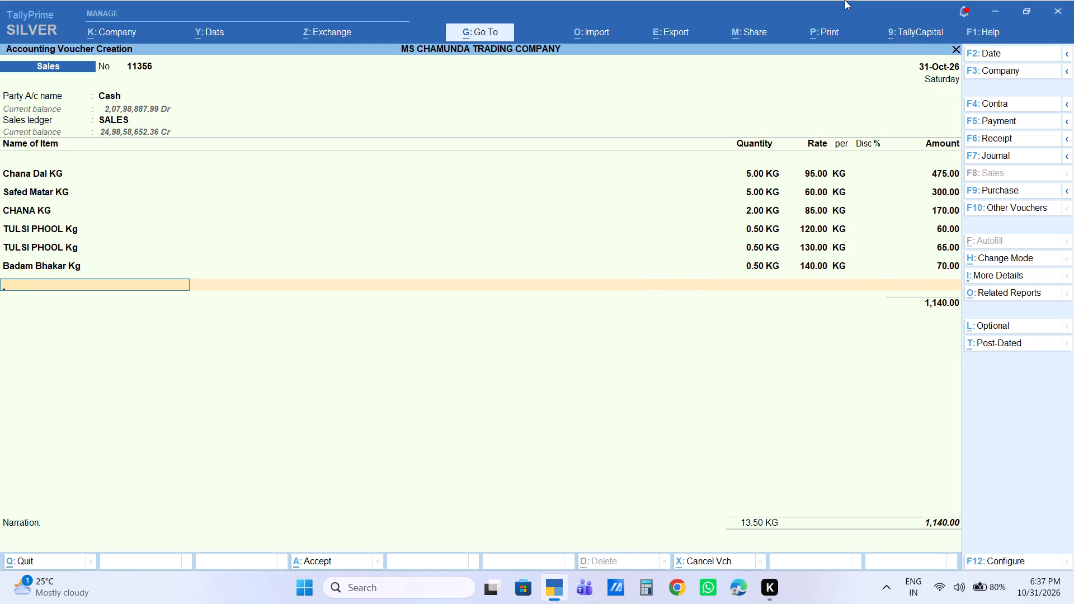
Add 0.5 KG of Dhela Mishri Kg as the seventh stock item, with its line amount set to 40.
type("dhela")
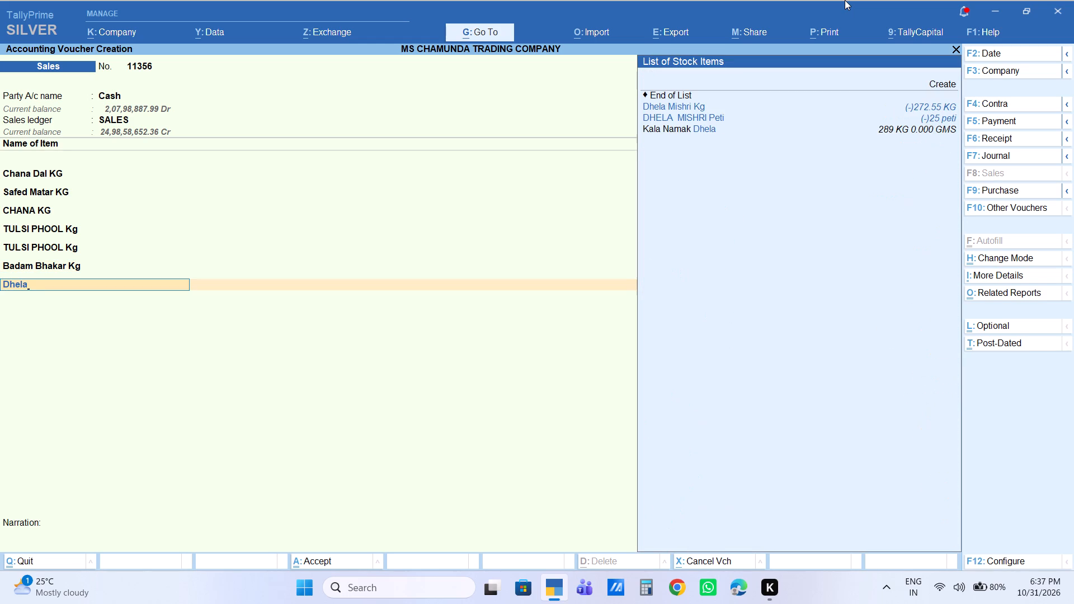
key("Down")
key("Return")
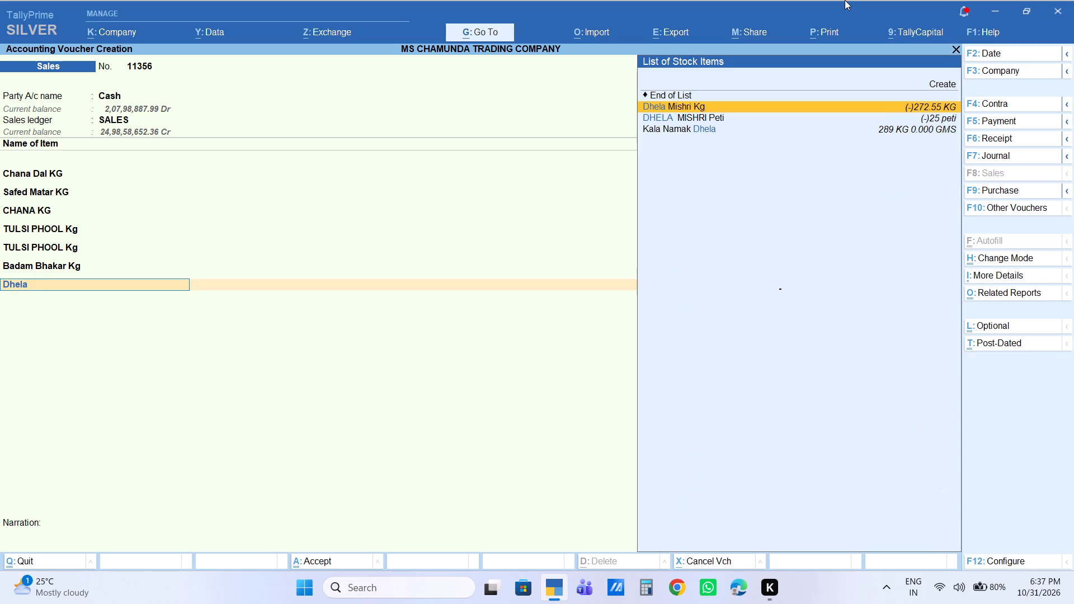
key("Right")
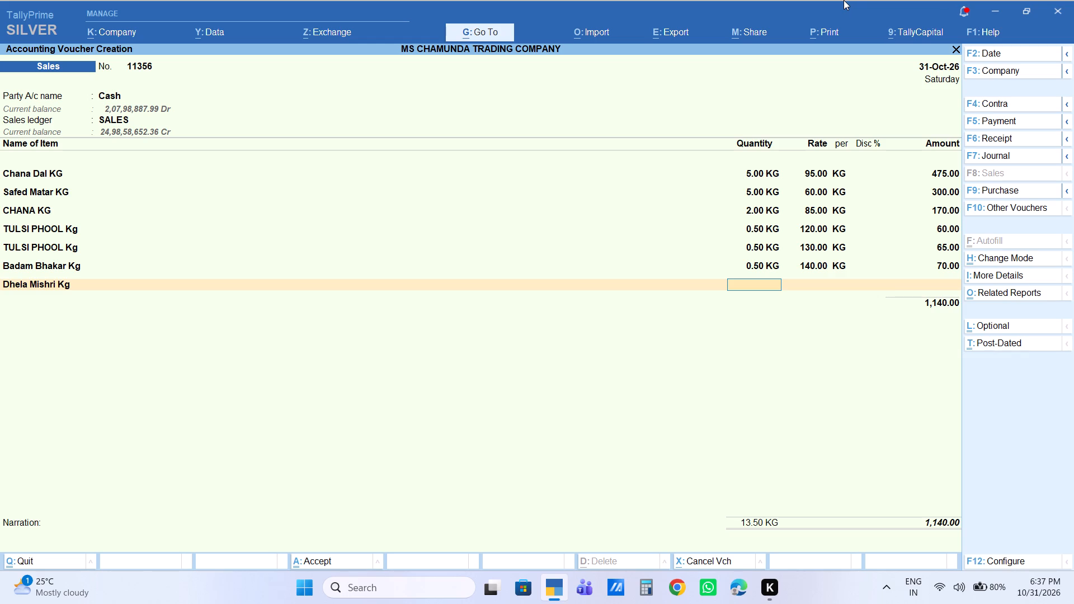
type(".5")
key("Return")
key("Return")
key("Return")
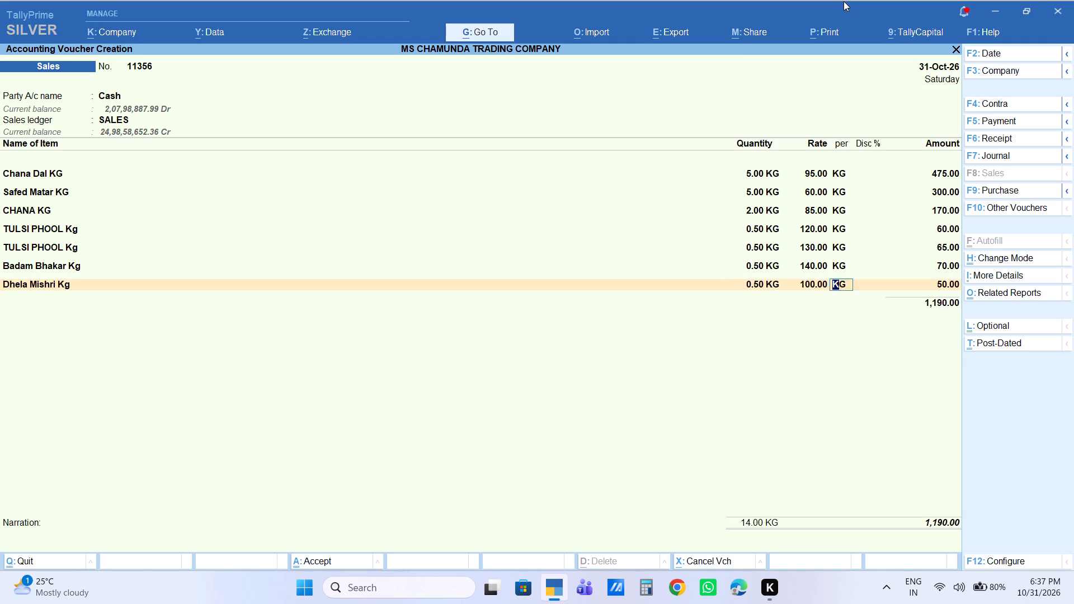
key("Return")
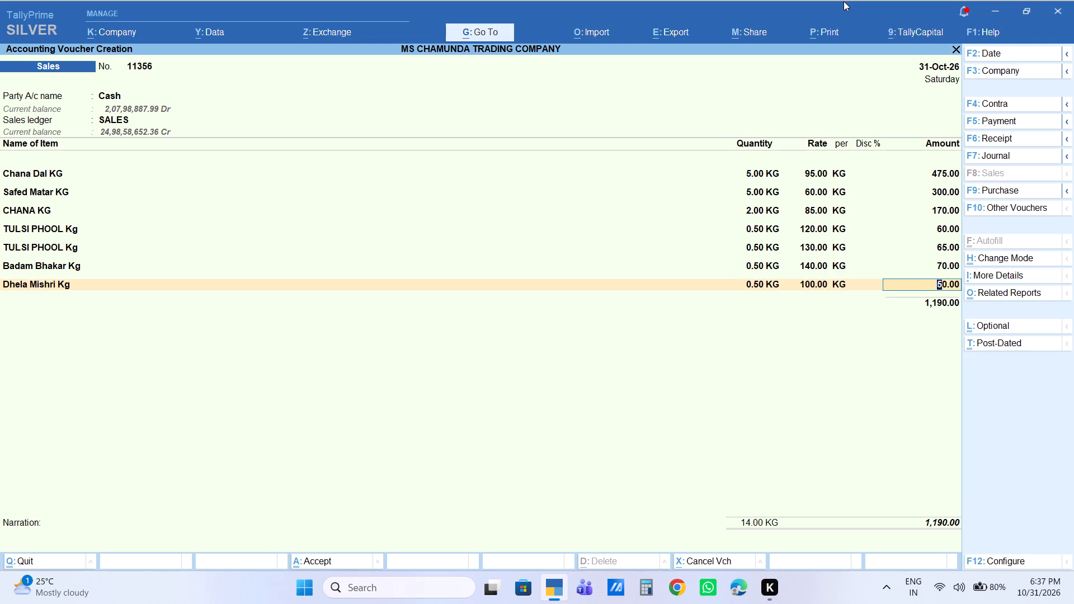
type("40")
key("Return")
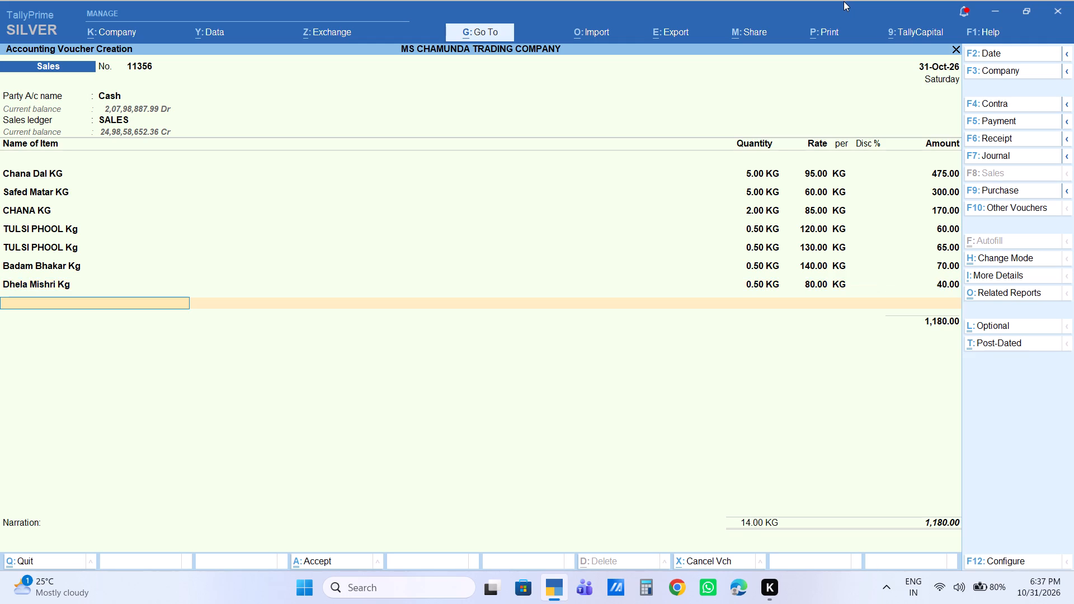
Search the stock items for jeera to fill the eighth line of the voucher.
type("jeea")
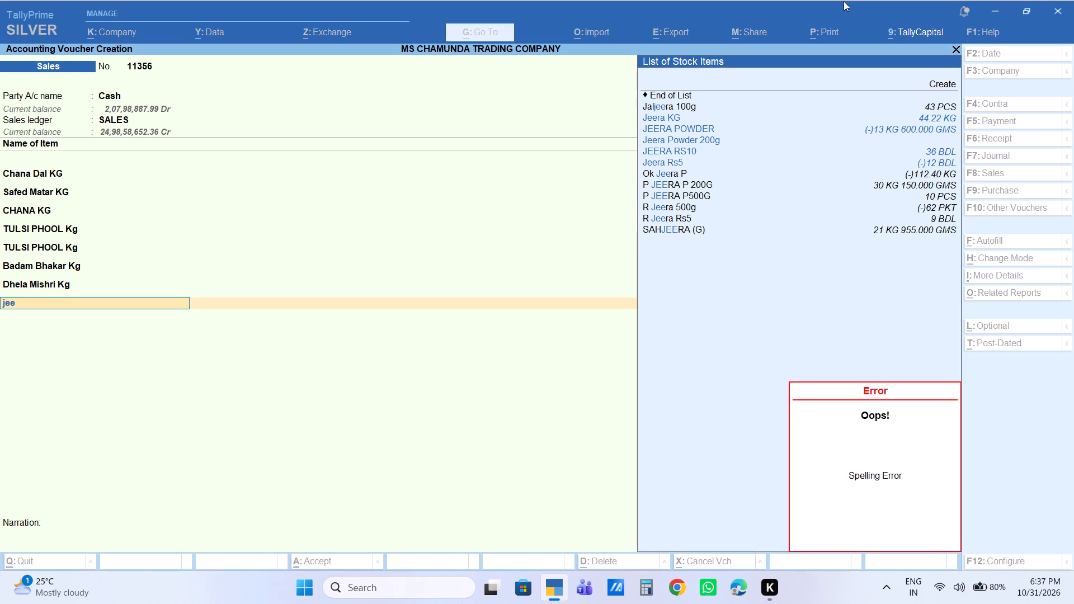
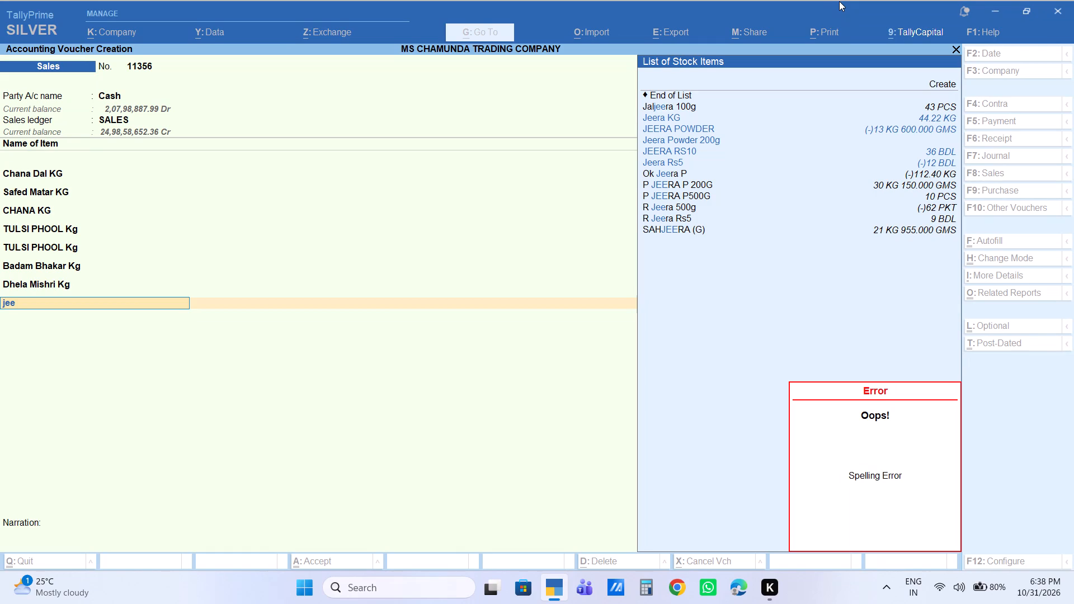
Add 1 KG of Jeera KG as the eighth stock item, accepting its default rate and amount.
key("Down")
key("Return")
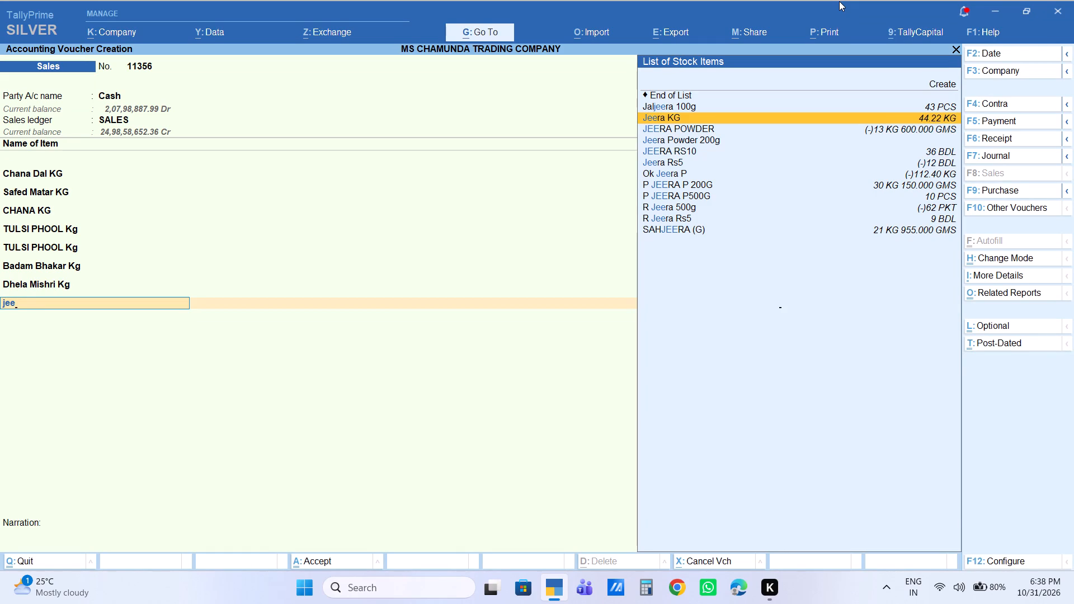
key("1")
key("Return")
key("Return")
key("Return")
key("Return")
key("Return")
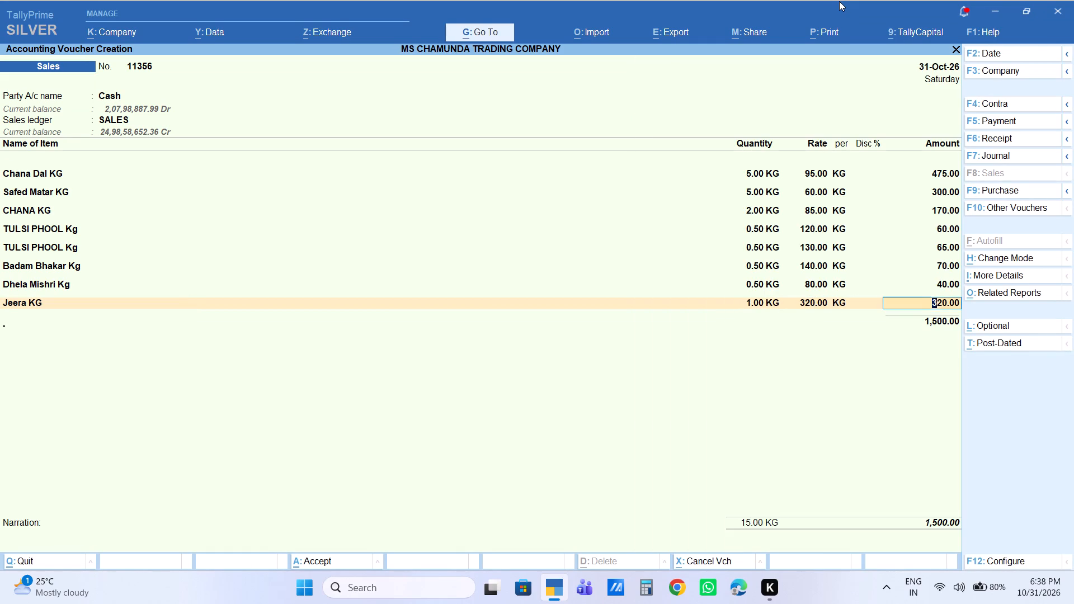
Add 0.5 KG of MARICH as the ninth stock item, accepting its default rate and amount.
type("mari")
key("Down")
key("Return")
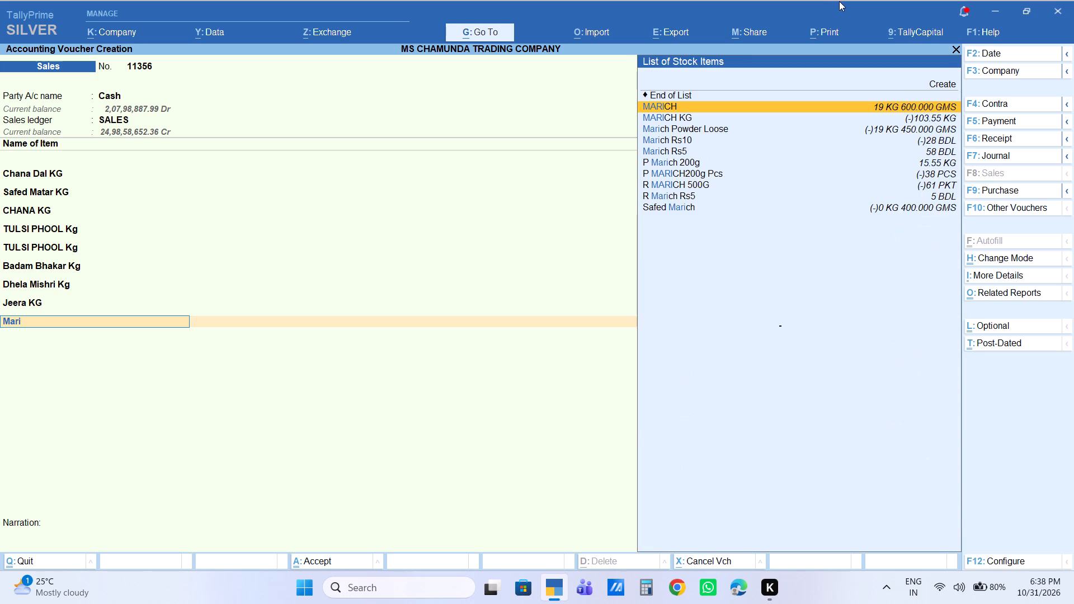
type(".5")
key("Return")
key("Return")
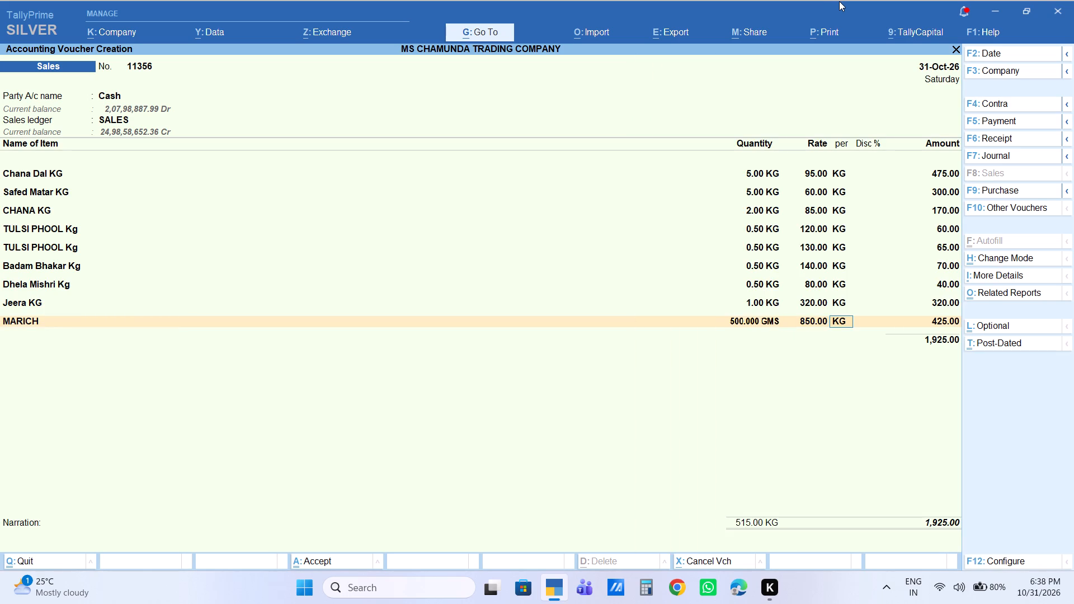
key("Return")
key("Return")
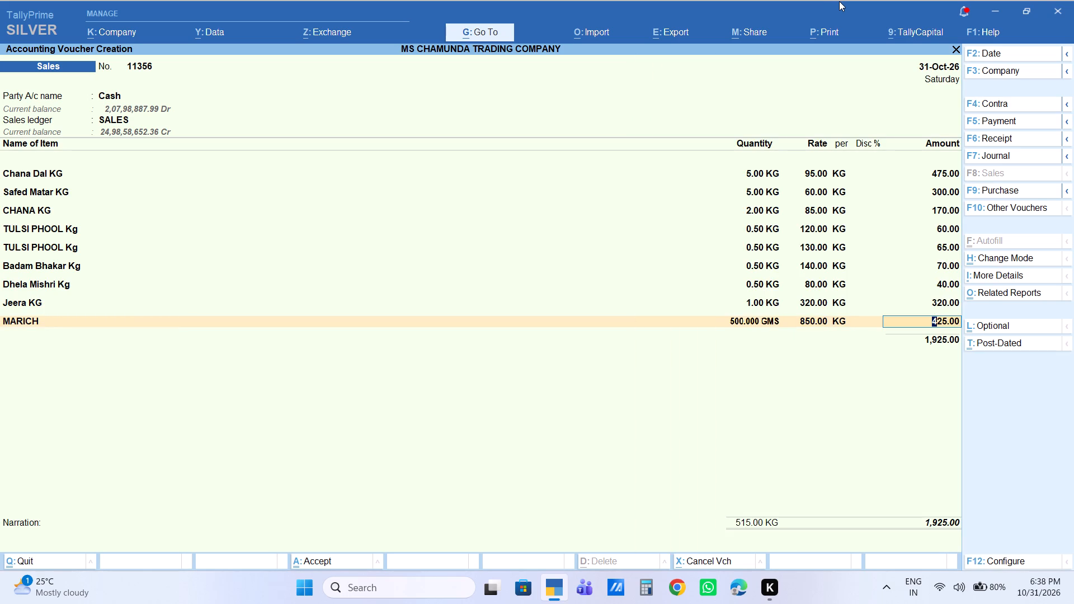
key("Return")
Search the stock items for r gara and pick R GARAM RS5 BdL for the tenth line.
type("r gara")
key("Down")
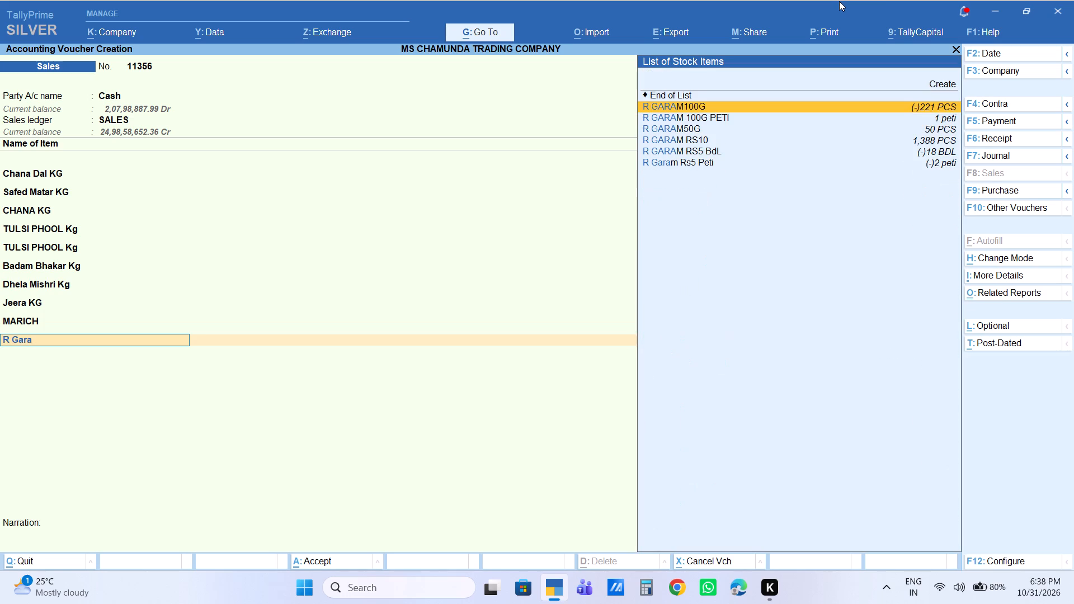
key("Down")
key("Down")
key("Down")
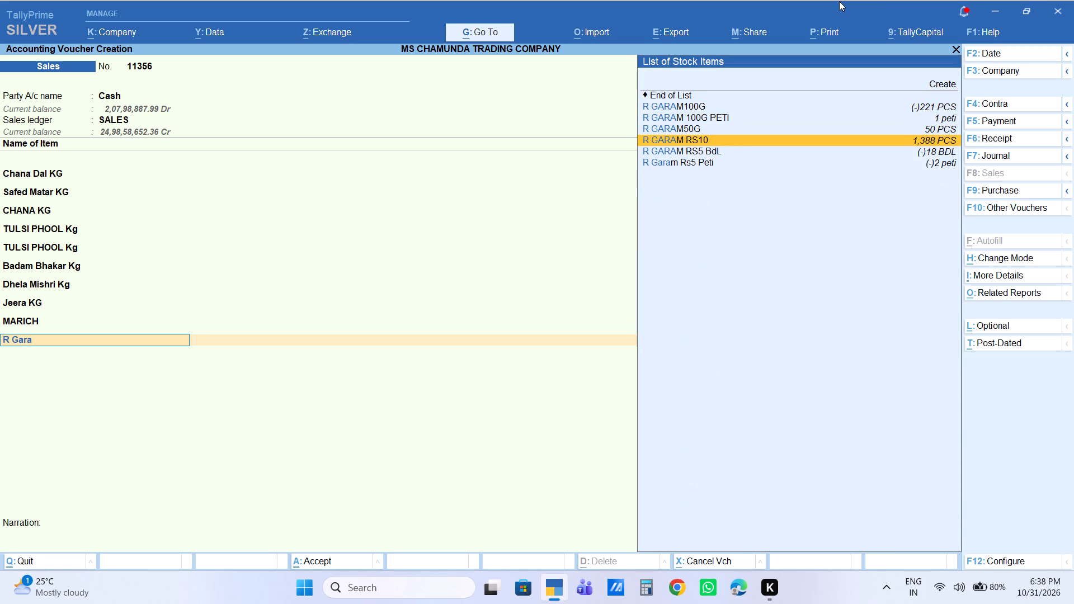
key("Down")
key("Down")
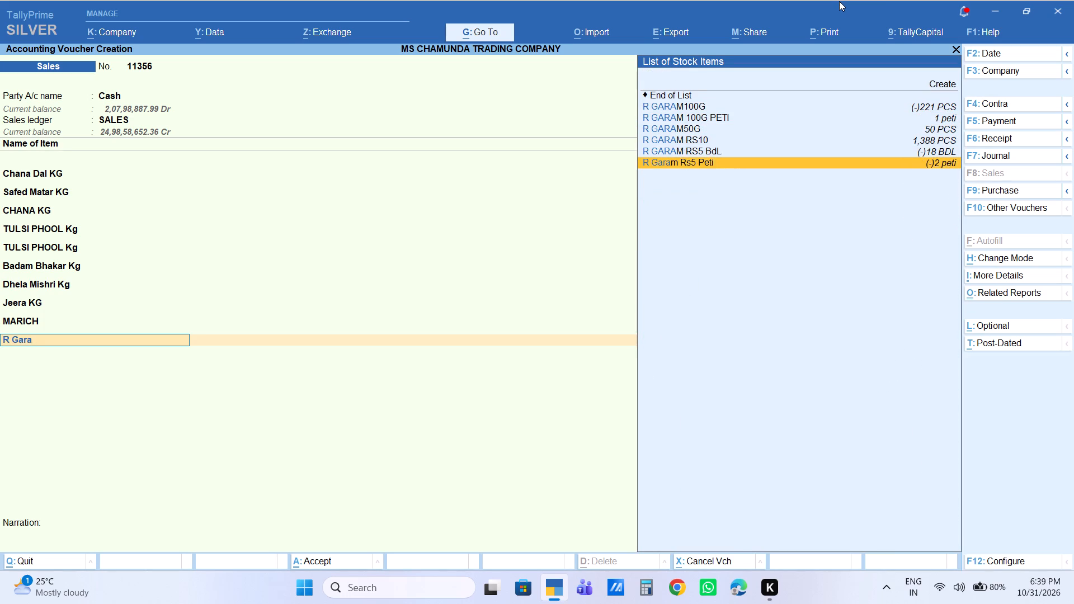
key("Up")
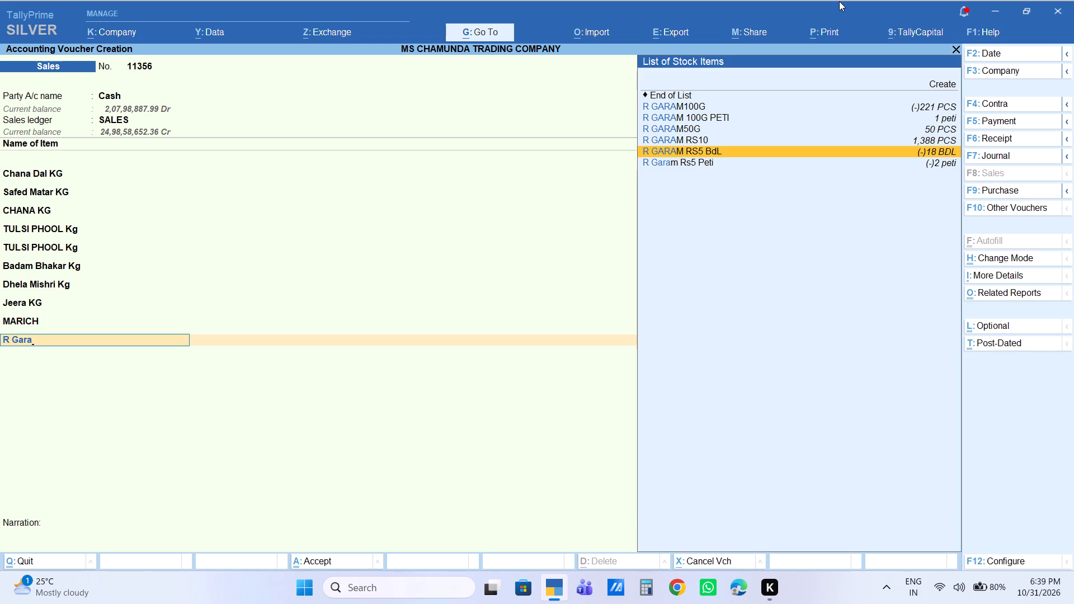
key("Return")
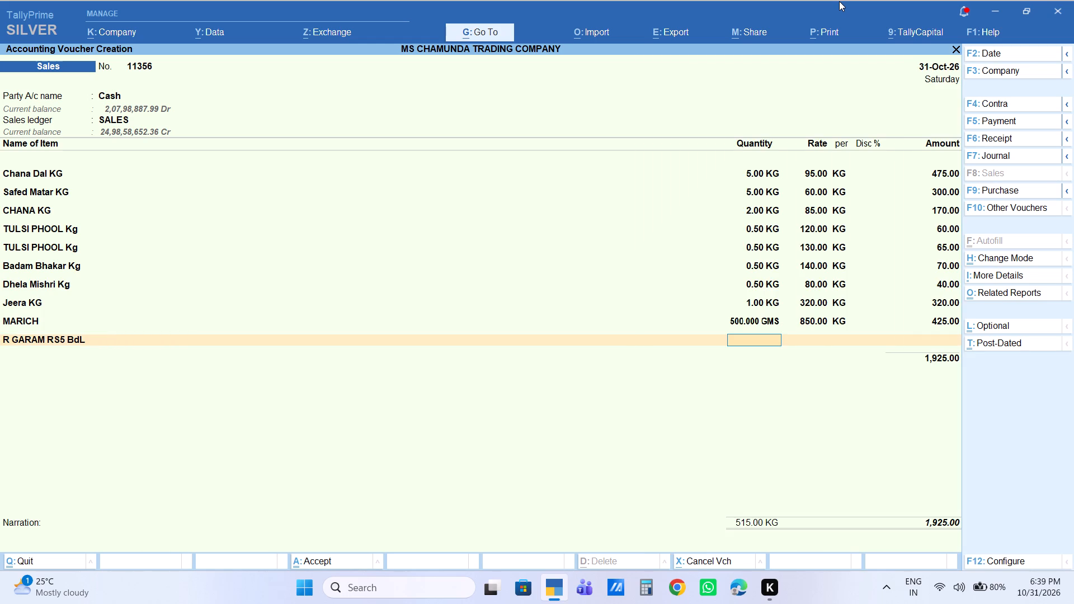
Change the tenth line's item to R GARAM RS10 with a quantity of 20 PCS, accepting its default rate and amount.
key("BackSpace")
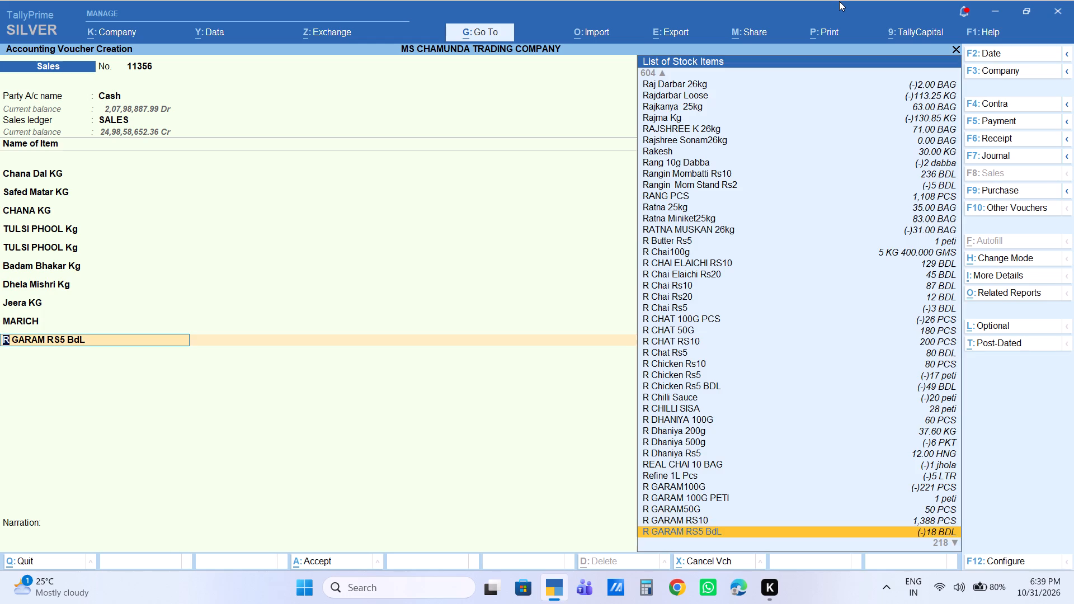
key("Up")
key("Return")
type("20")
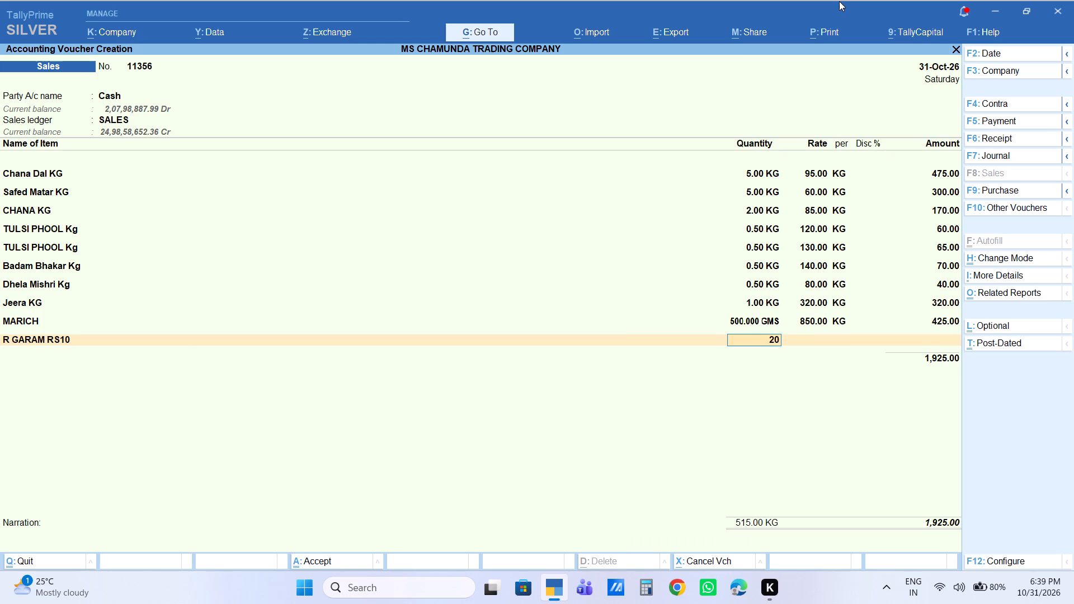
key("Return")
key("Return")
key("Return")
key("Return")
key("Return")
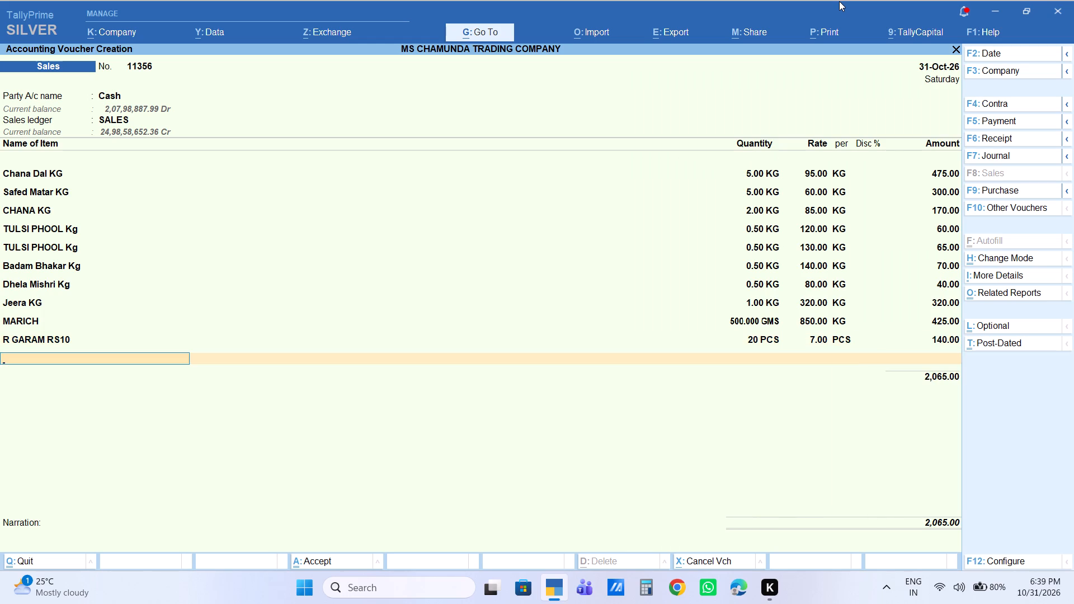
Add 20 PCS of R MEAT RS10 as the eleventh stock item, accepting its default rate and amount.
type("r mea")
key("Down")
key("Down")
key("Down")
key("Down")
key("Return")
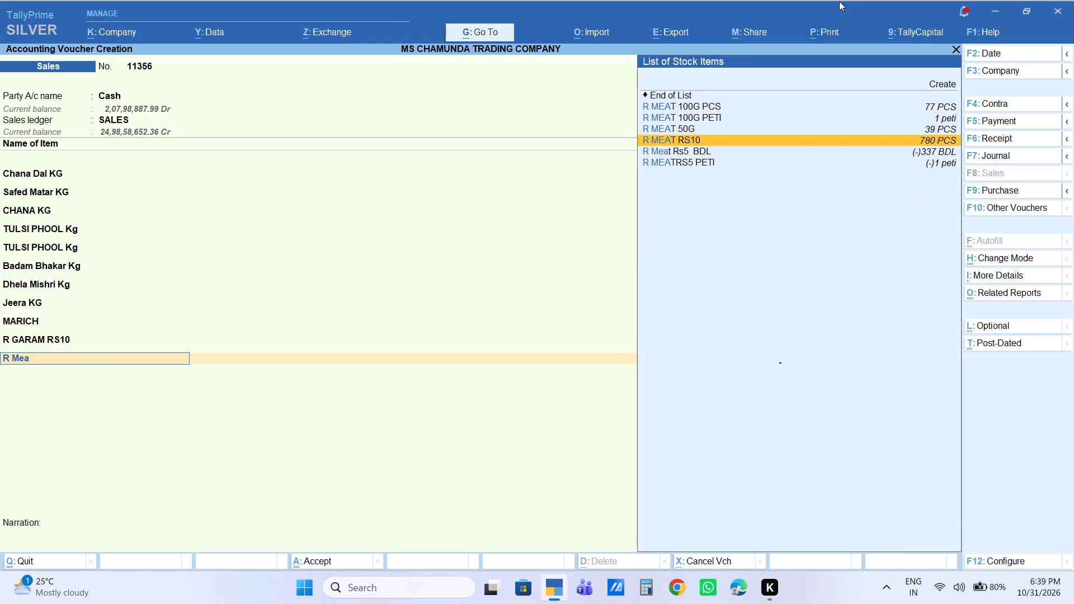
type("20")
key("Return")
key("Return")
key("Return")
key("Return")
key("Return")
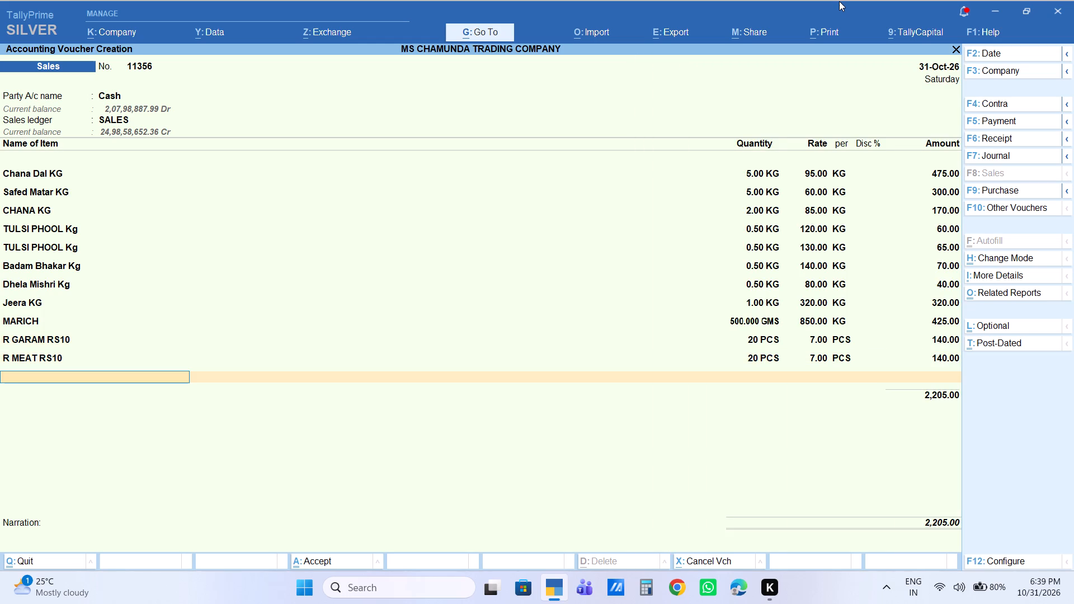
Add 2 BDL of R Meat Rs5 BDL as the twelfth stock item, accepting its default rate and amount.
type("r mea")
key("Down")
key("Down")
key("Down")
key("Down")
key("Down")
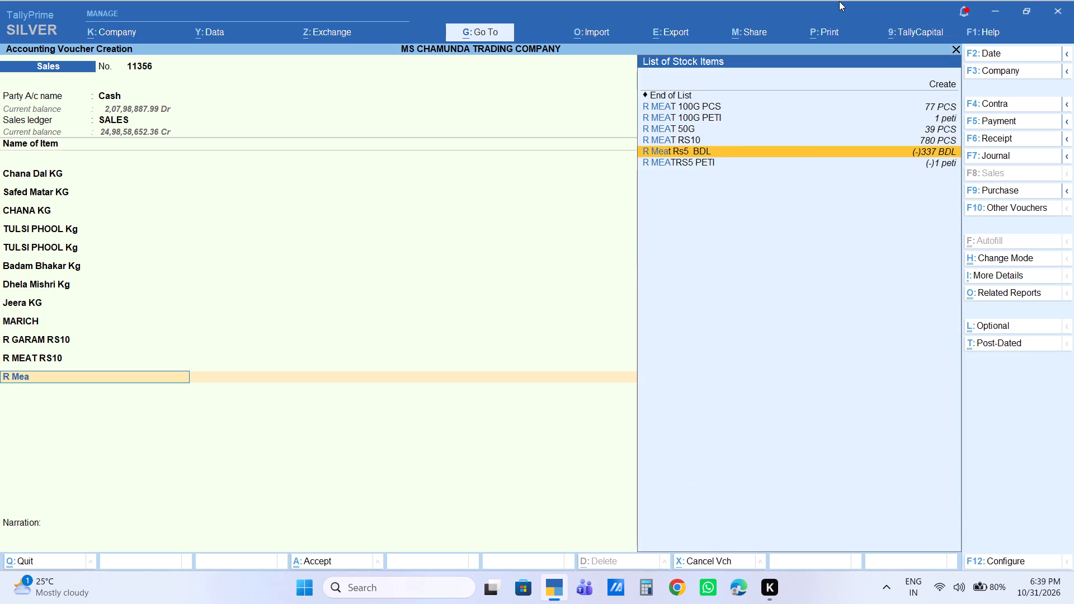
key("Return")
key("2")
key("Return")
key("Return")
key("Return")
key("Return")
key("Return")
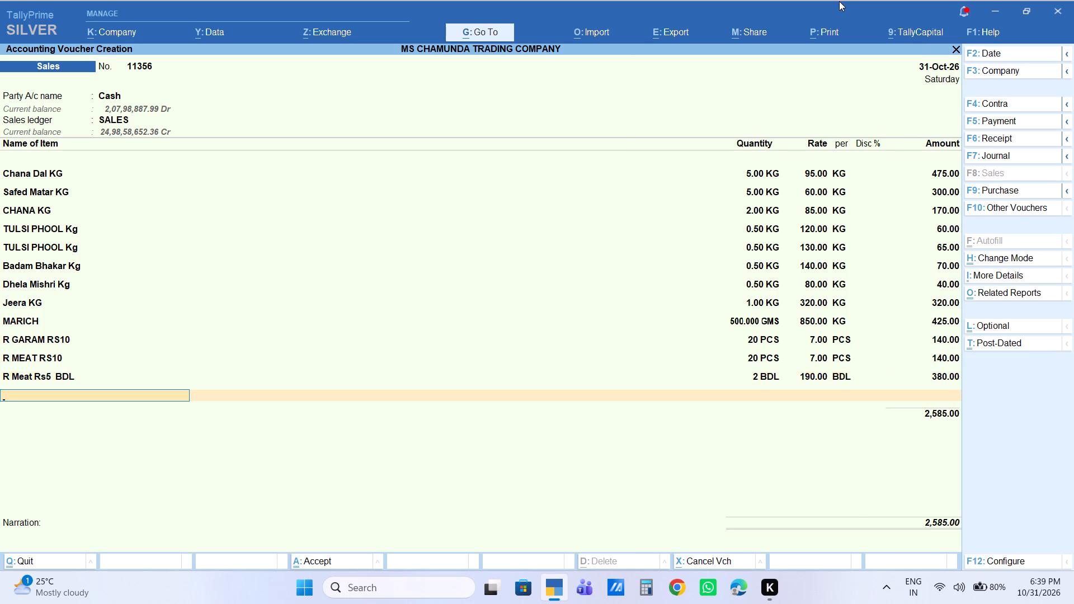
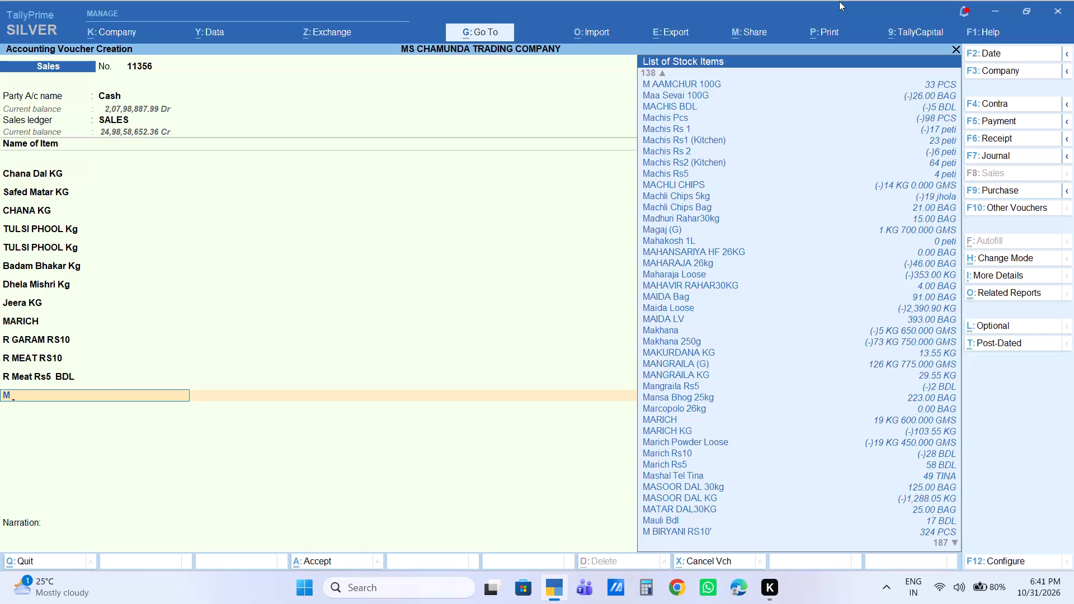
Add 1 HNG of M MEAT RS5 as the thirteenth stock item, accepting its default rate and amount.
type("mea")
key("Down")
key("Down")
key("Down")
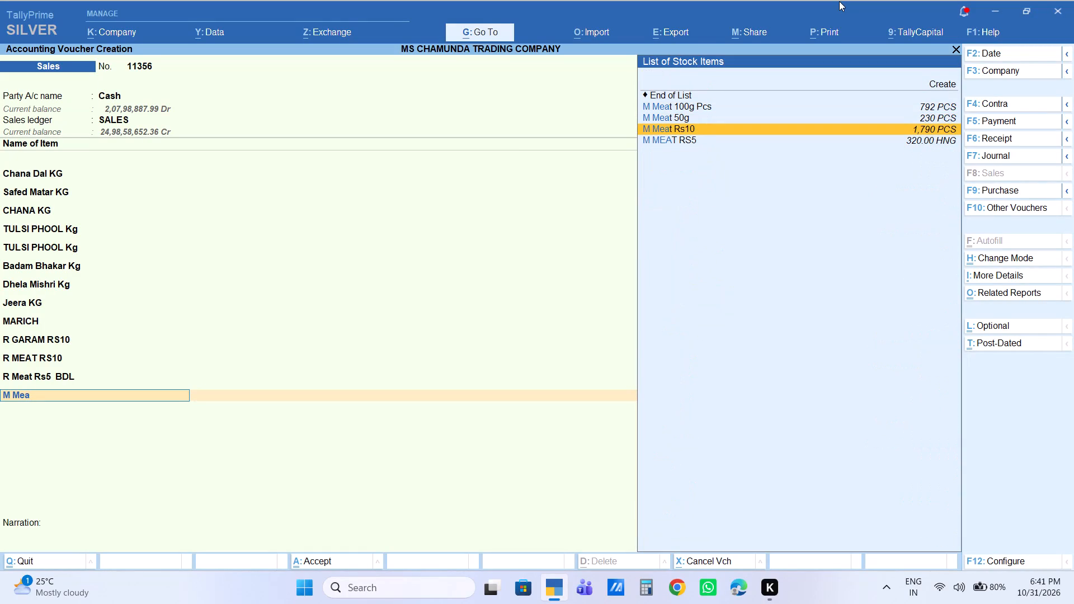
key("Down")
key("Return")
key("1")
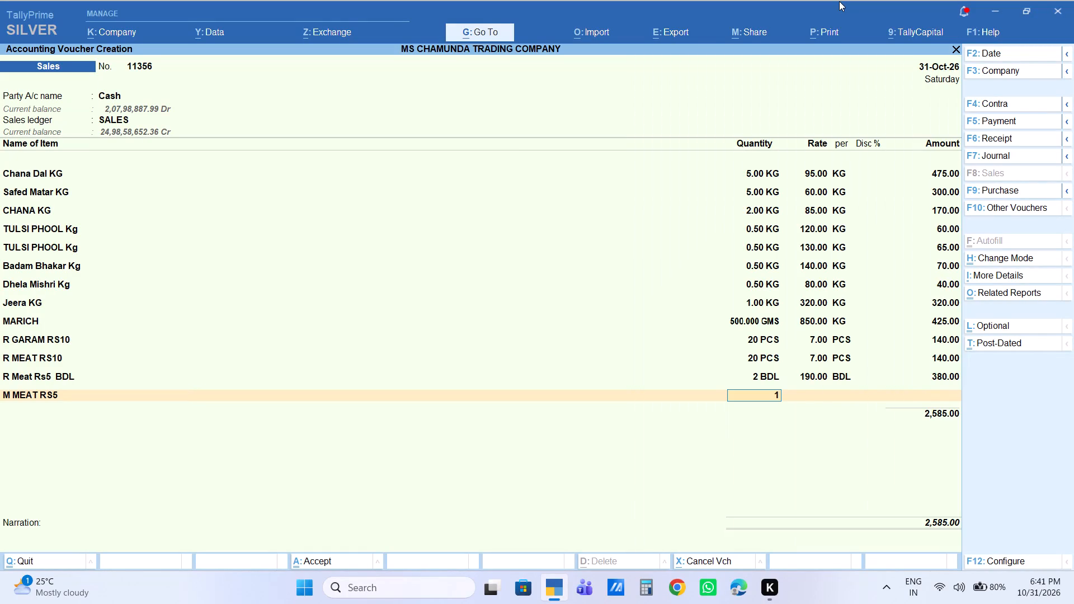
key("Return")
key("Return")
key("Return")
key("Return")
key("Return")
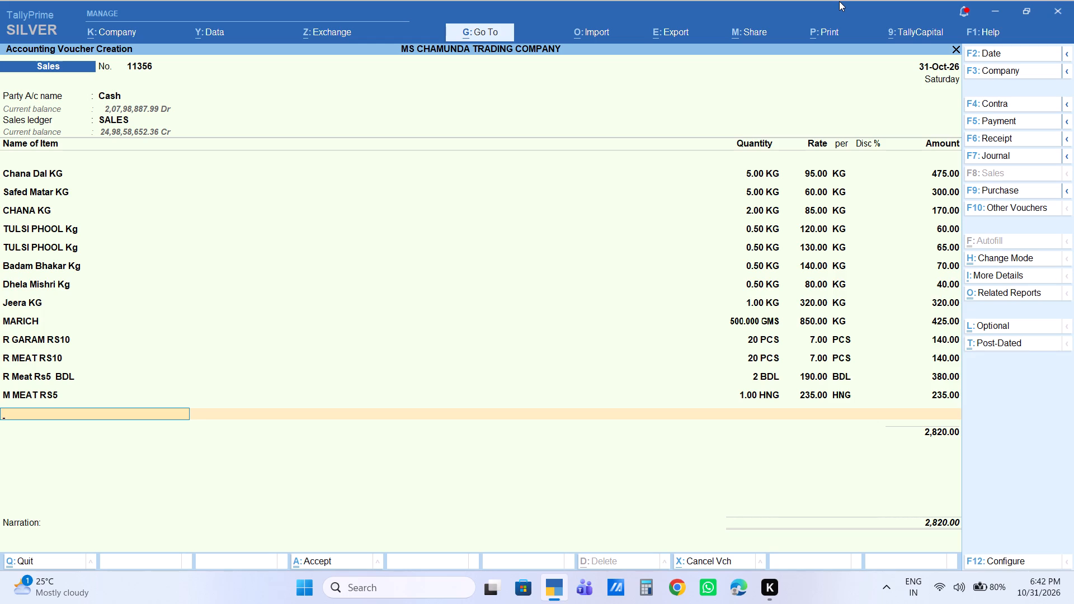
Add 12 PCS of PARIVAR PAPAD PCS as the fourteenth stock item, accepting its default rate and amount.
type("parivar")
key("Down")
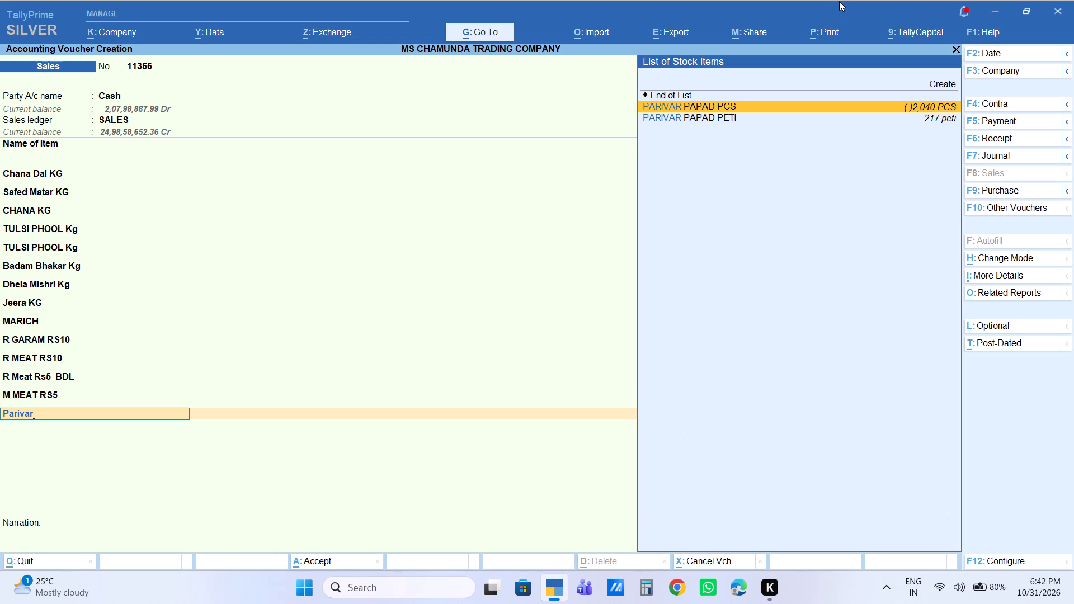
key("Return")
type("12")
key("Return")
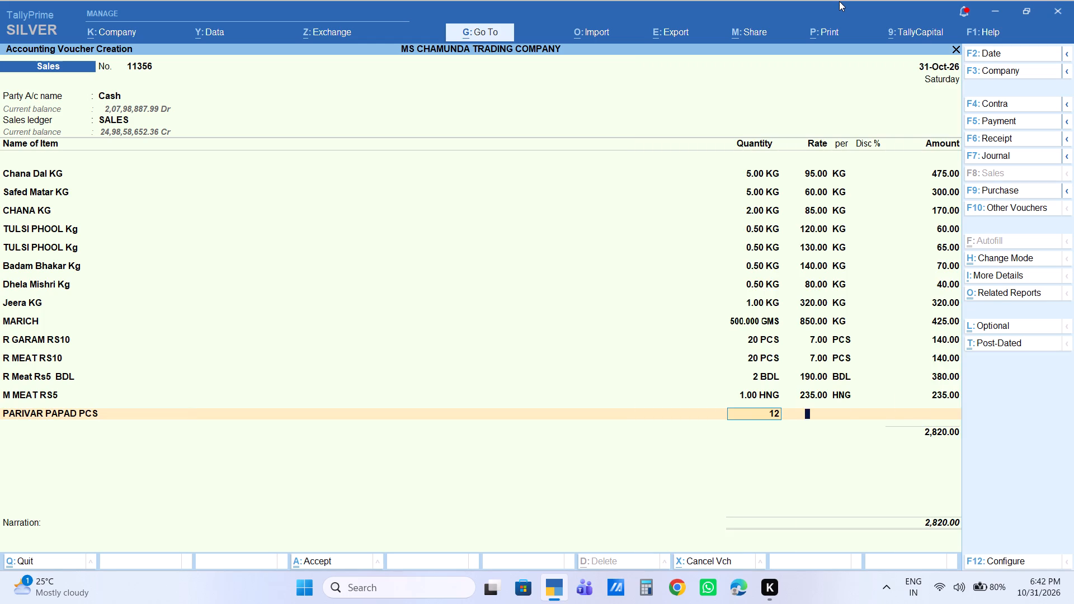
key("Return")
key("Return")
key("Return")
key("Return")
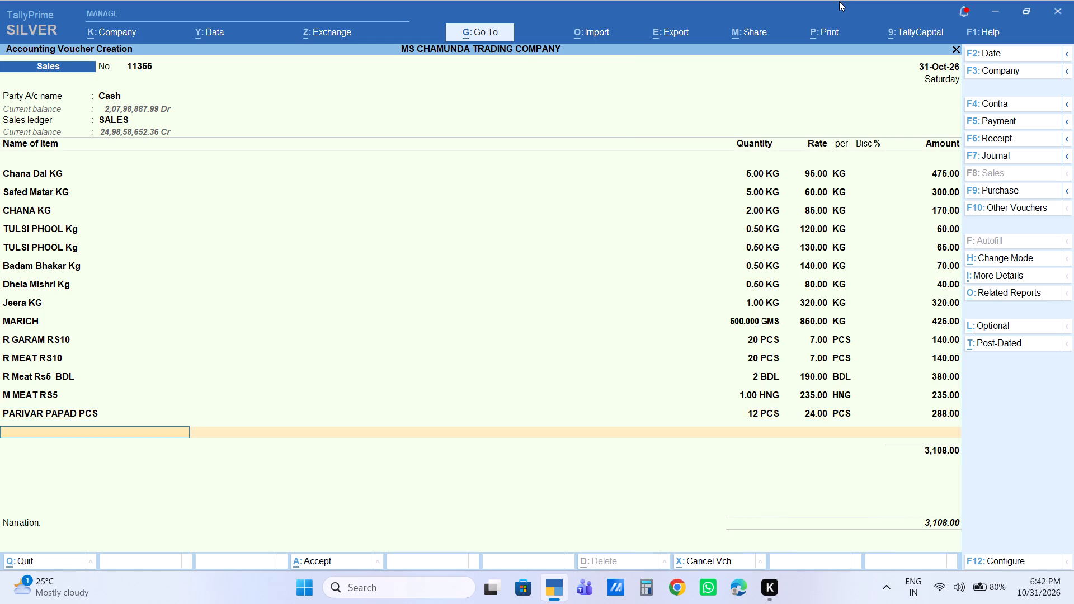
Add 2 KG of Bikaji Papad Kg as the fifteenth stock item, accepting its default rate and amount.
type("bikaji")
key("Down")
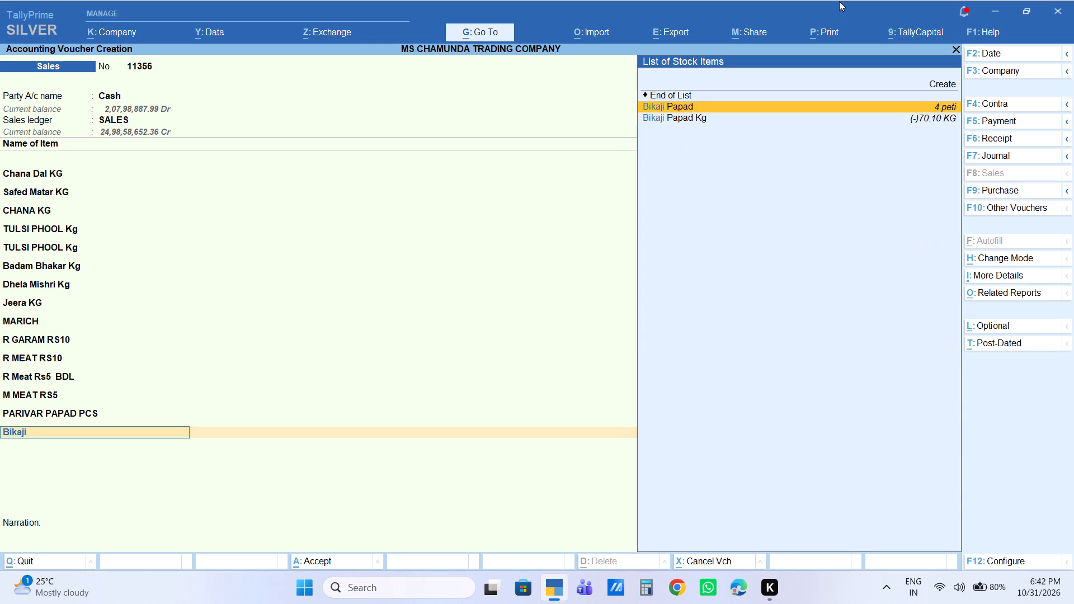
key("Return")
key("BackSpace")
key("Down")
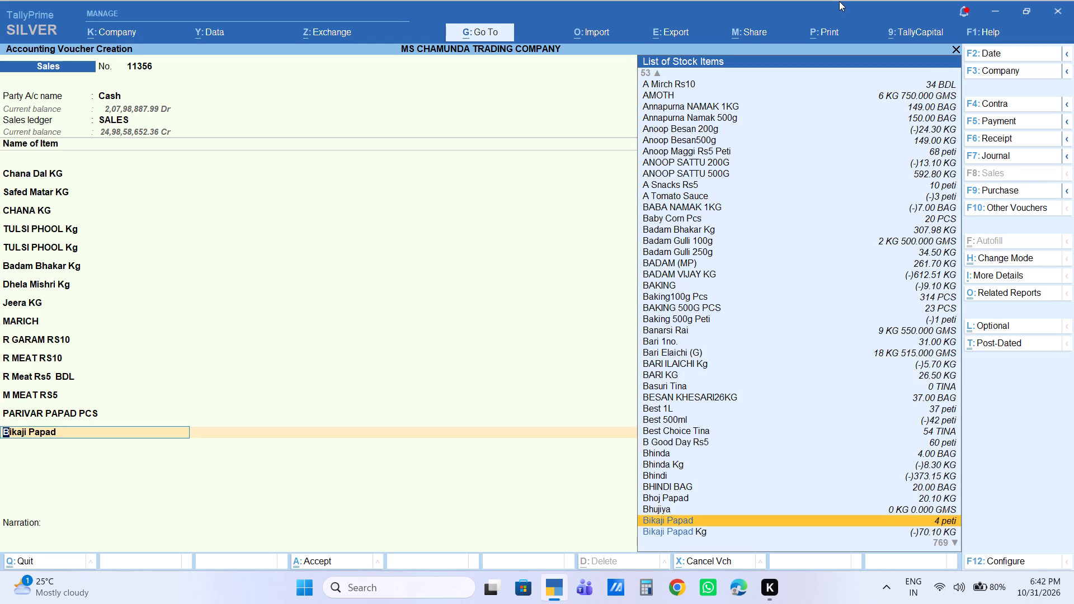
key("Left")
key("Down")
key("Return")
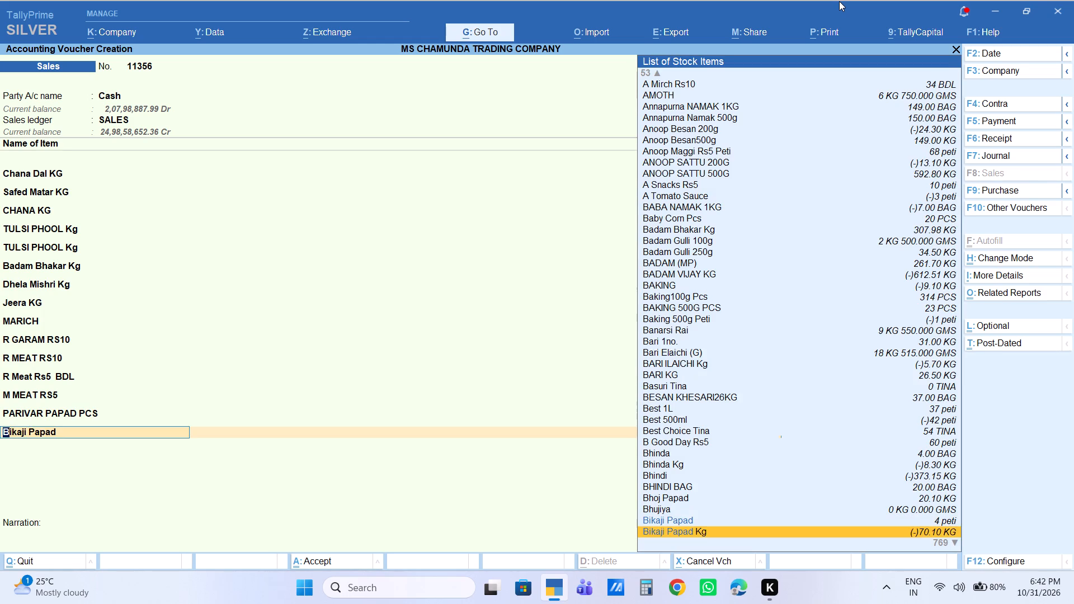
key("2")
key("Return")
key("Return")
key("Return")
key("Return")
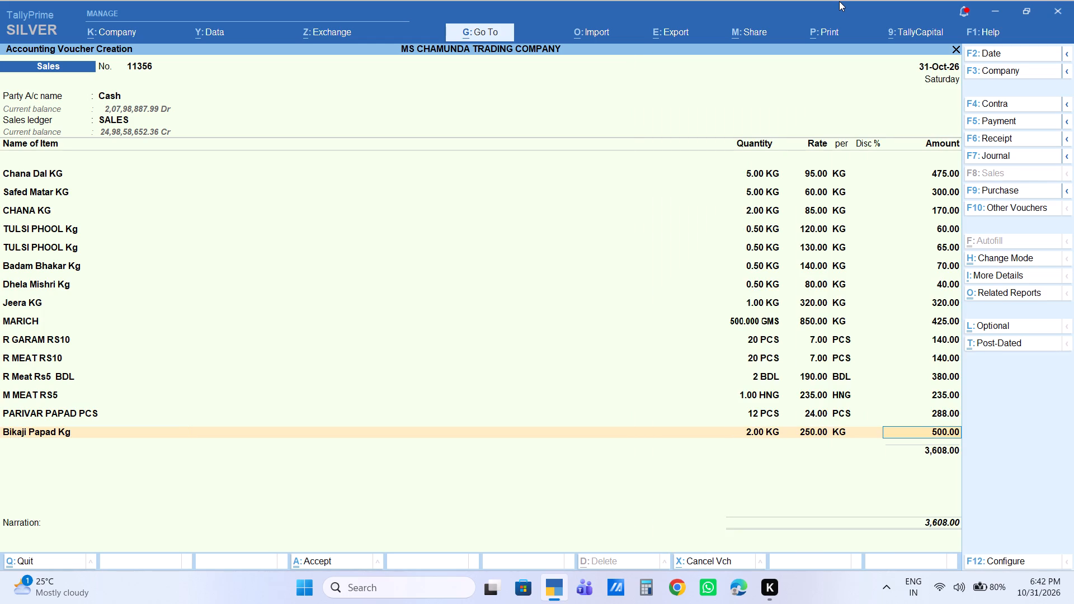
key("Return")
Add 2 KG of Anoop Besan 200g as the sixteenth stock item with an amount of 260.
type("besa")
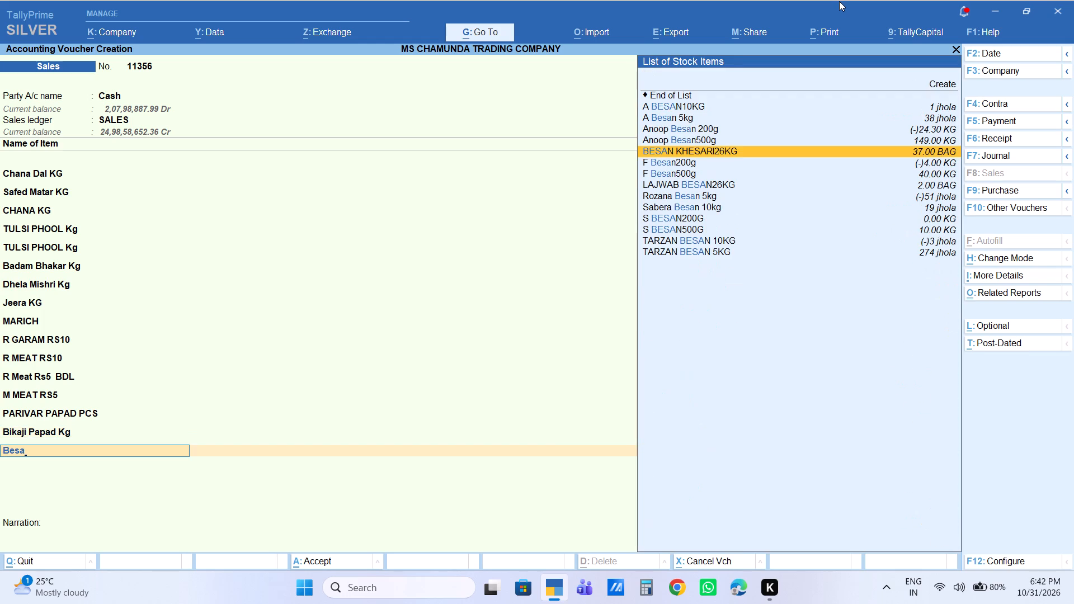
key("Up")
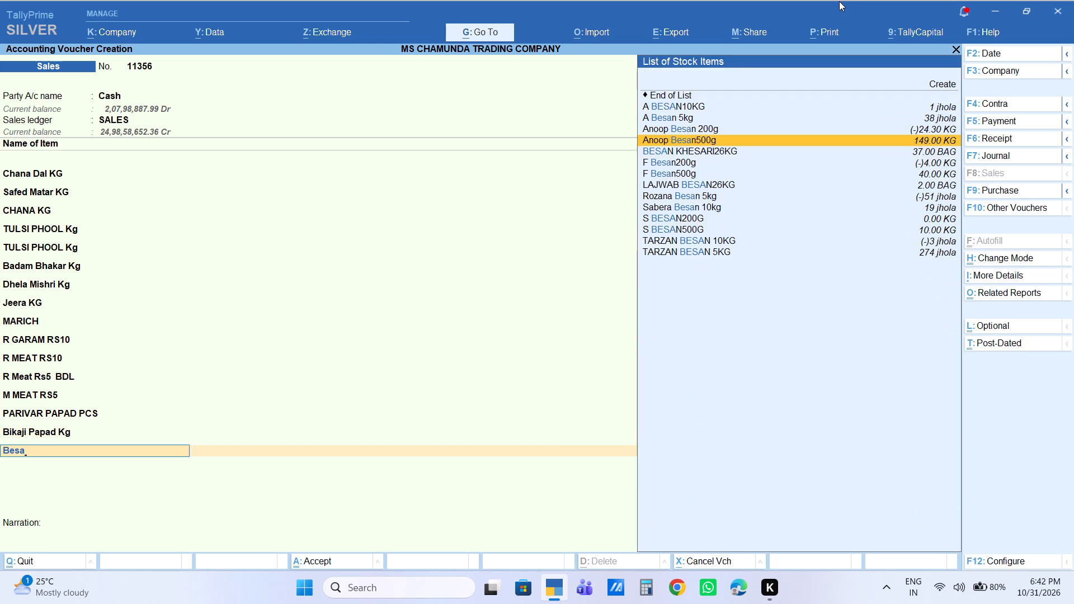
key("Up")
key("Return")
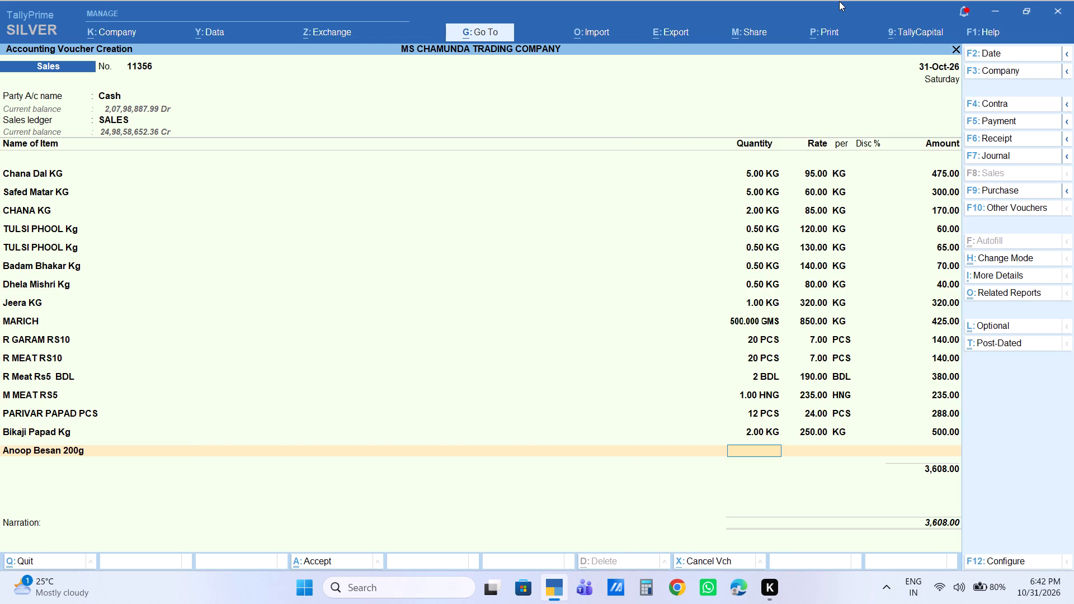
key("2")
key("Return")
key("Return")
key("Return")
key("Return")
type("260")
key("Return")
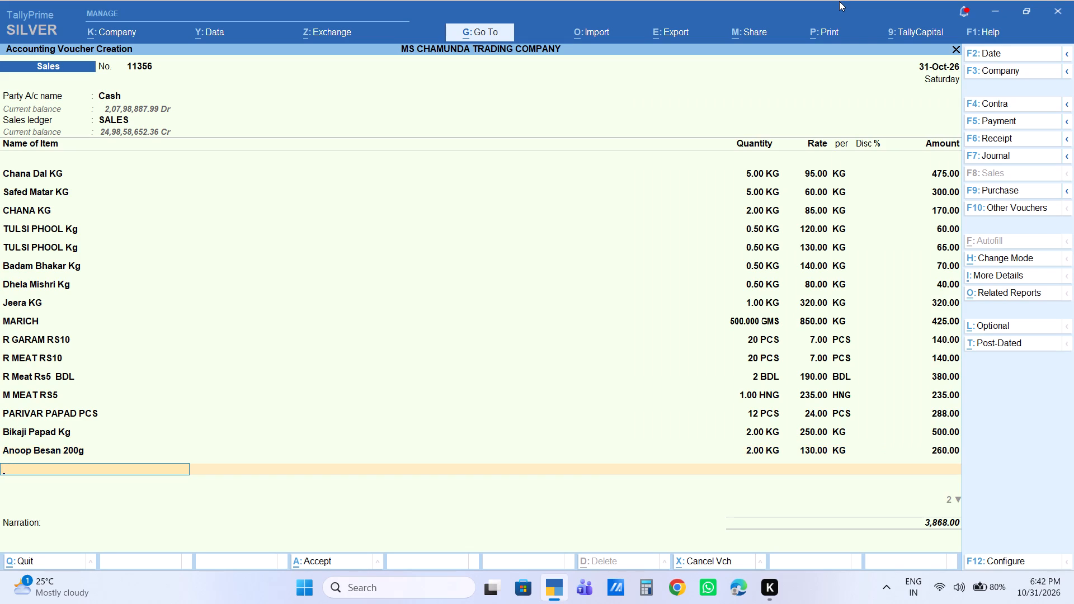
Add 2 KG of MOONG DAL LOOSE as the seventeenth stock item with an amount of 280.
type("moo")
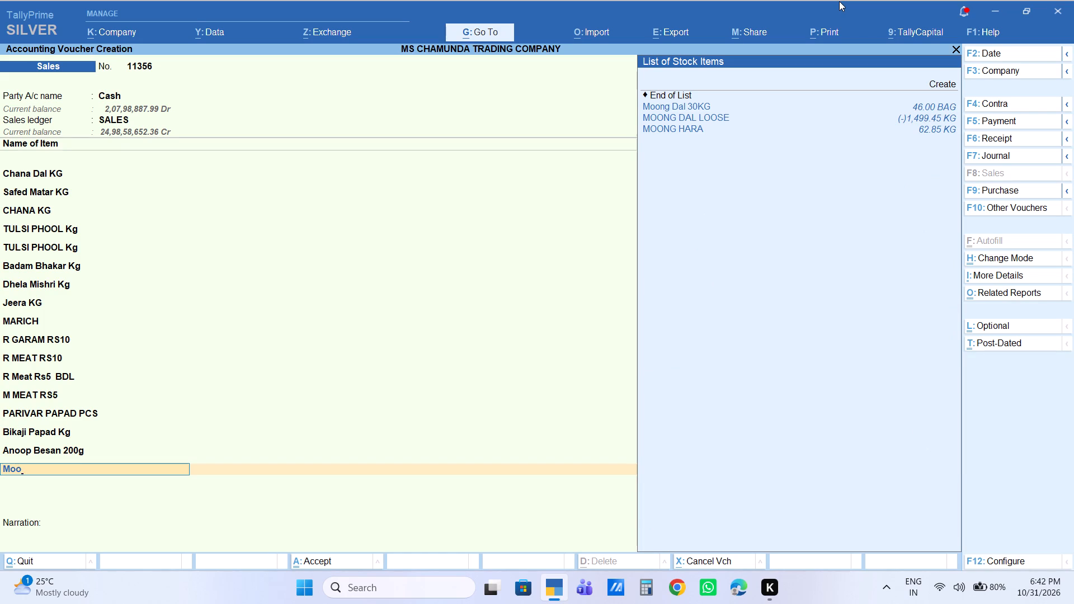
key("Down")
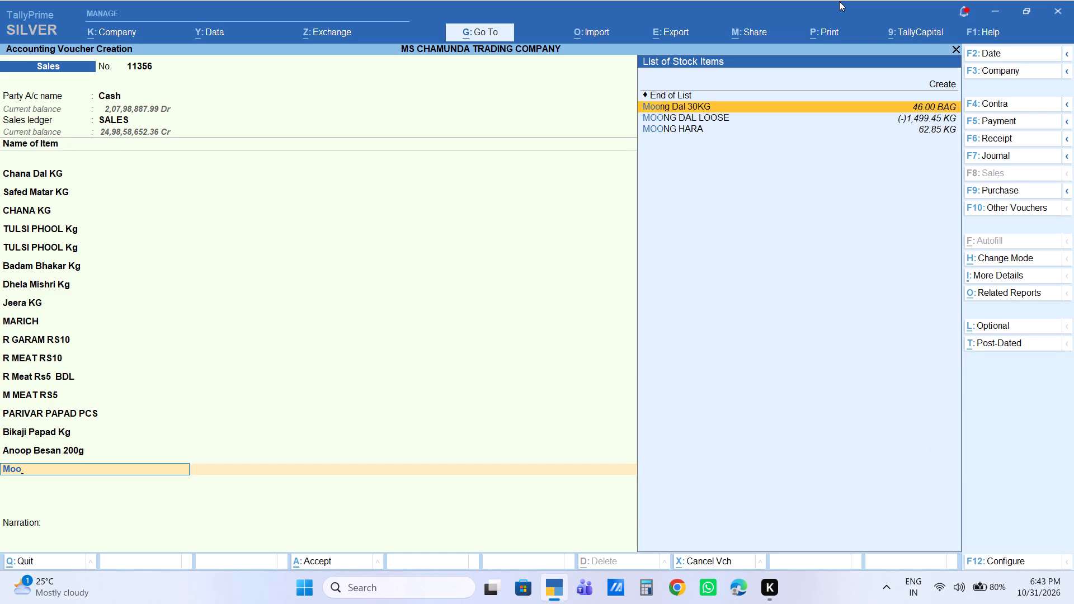
key("Down")
key("Return")
key("2")
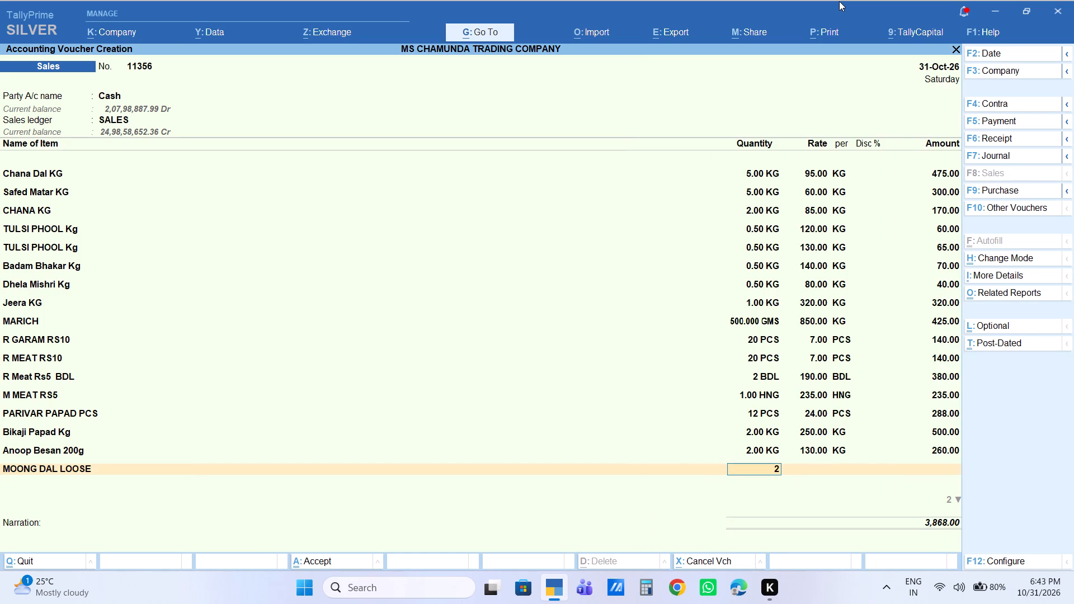
key("Return")
key("Return")
key("Return")
key("Return")
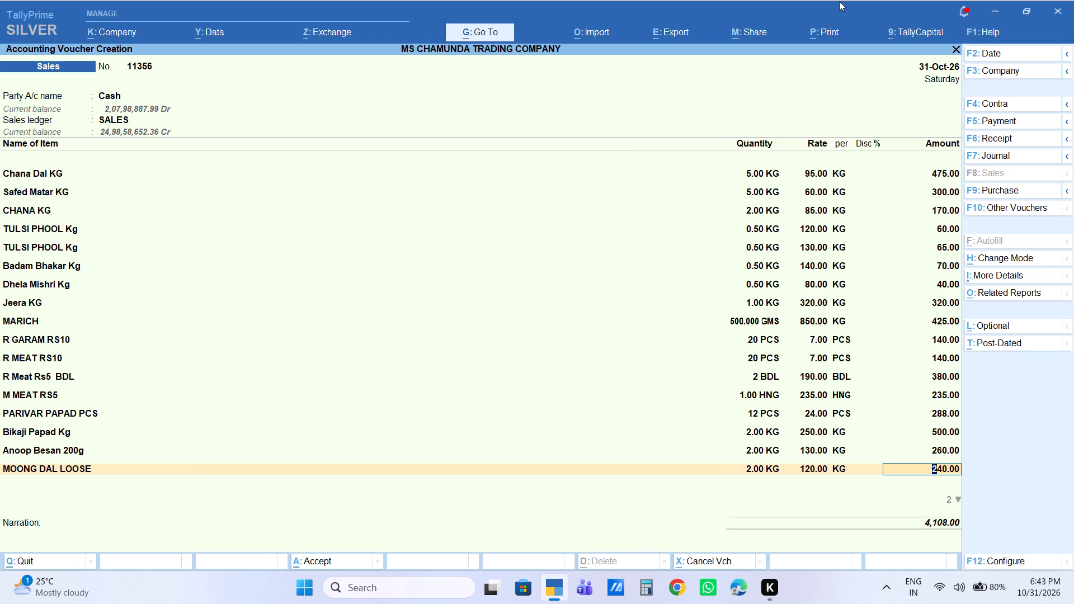
type("280")
key("Return")
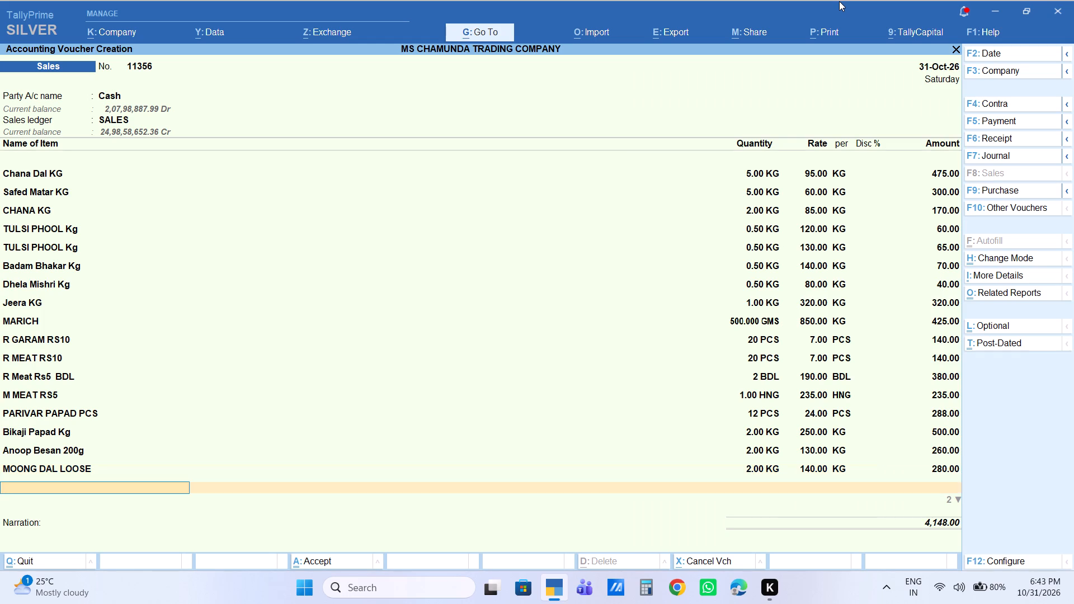
Add 1 BAG of Ghanti Sevai Bag as the eighteenth stock item, accepting its default rate and amount.
type("ghant")
key("Down")
key("Down")
key("Down")
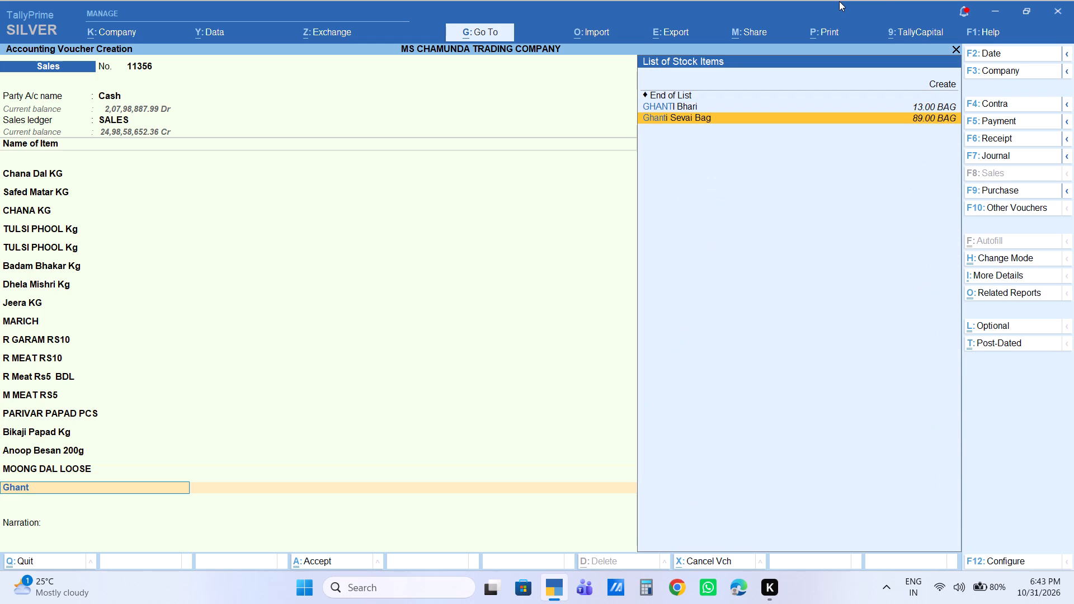
key("Return")
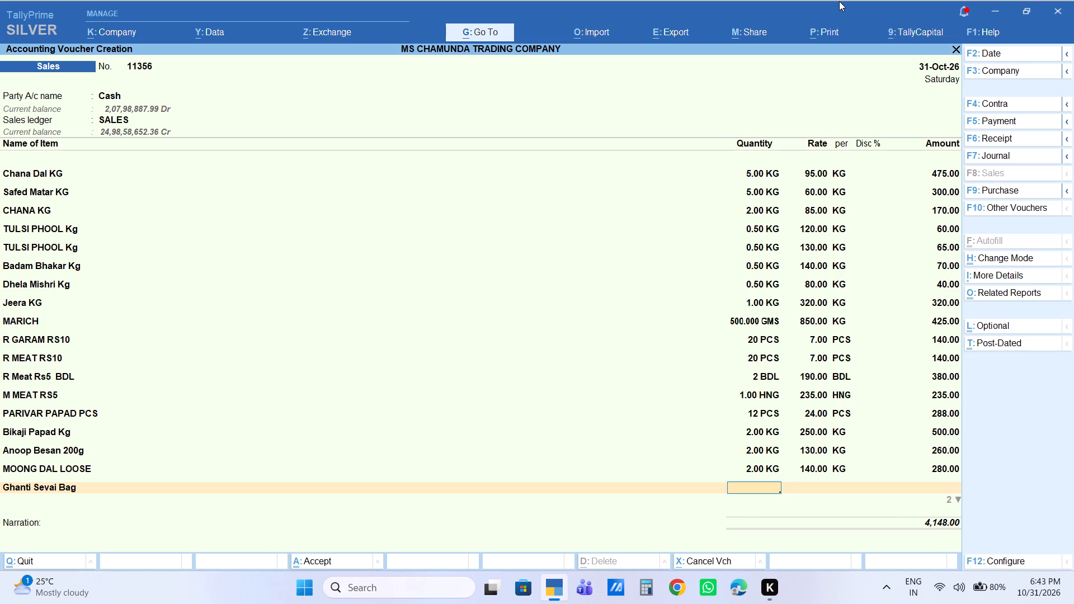
key("1")
key("Return")
key("Return")
key("Return")
key("Return")
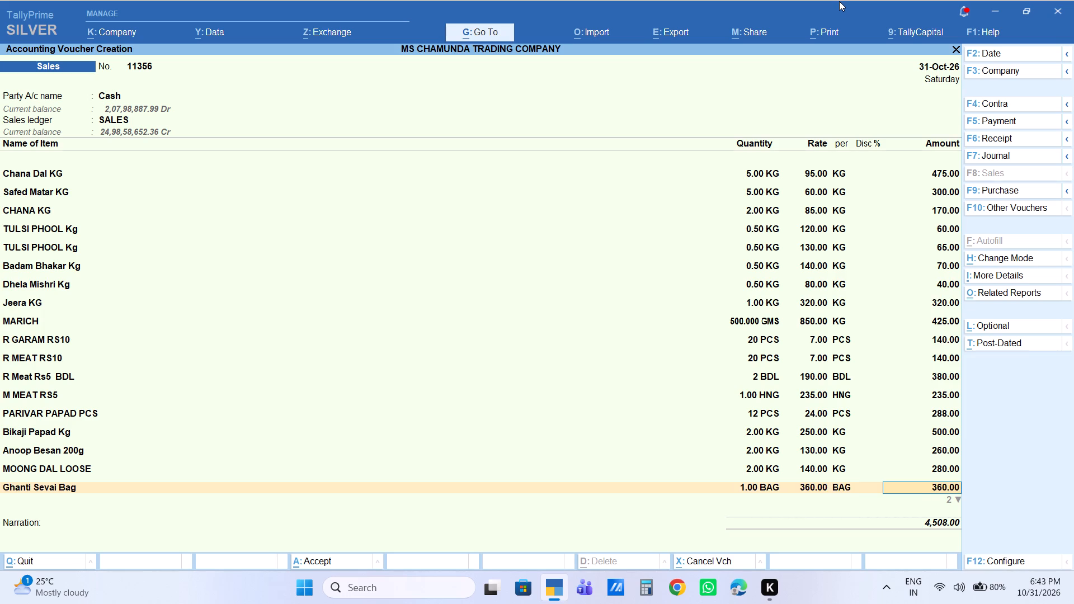
key("Return")
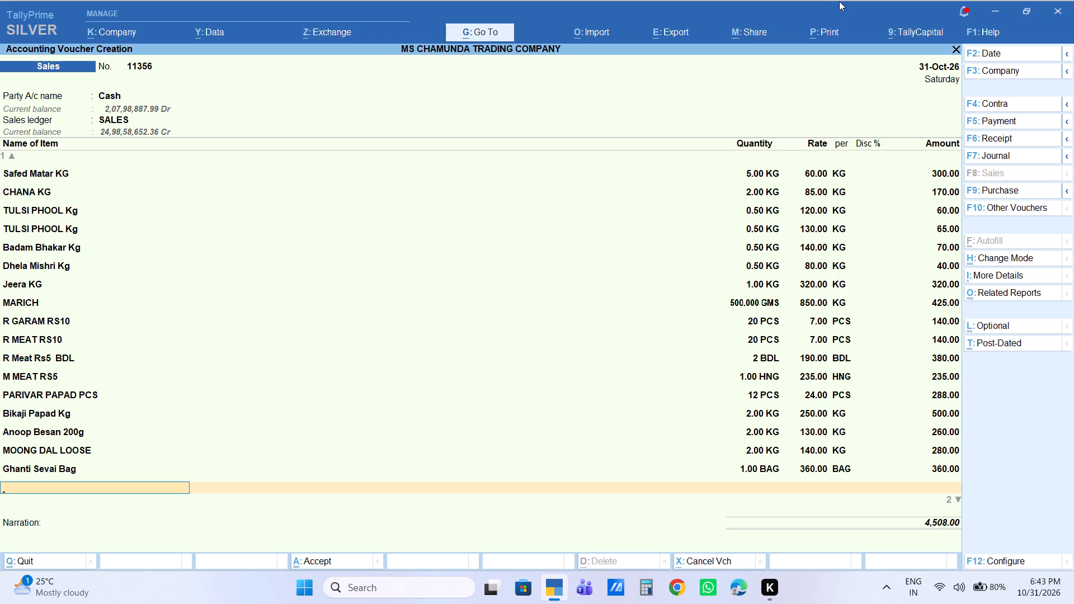
Add 1 jhola of Sooji 200G as the nineteenth stock item, accepting its default rate.
type("sooji")
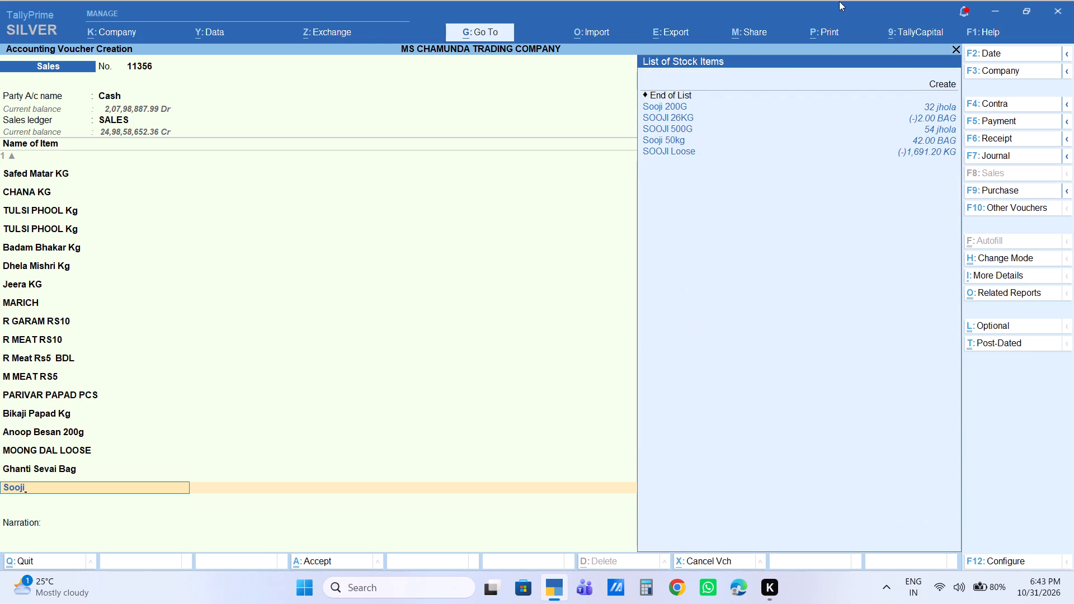
key("Down")
key("Down")
key("Up")
key("Return")
key("1")
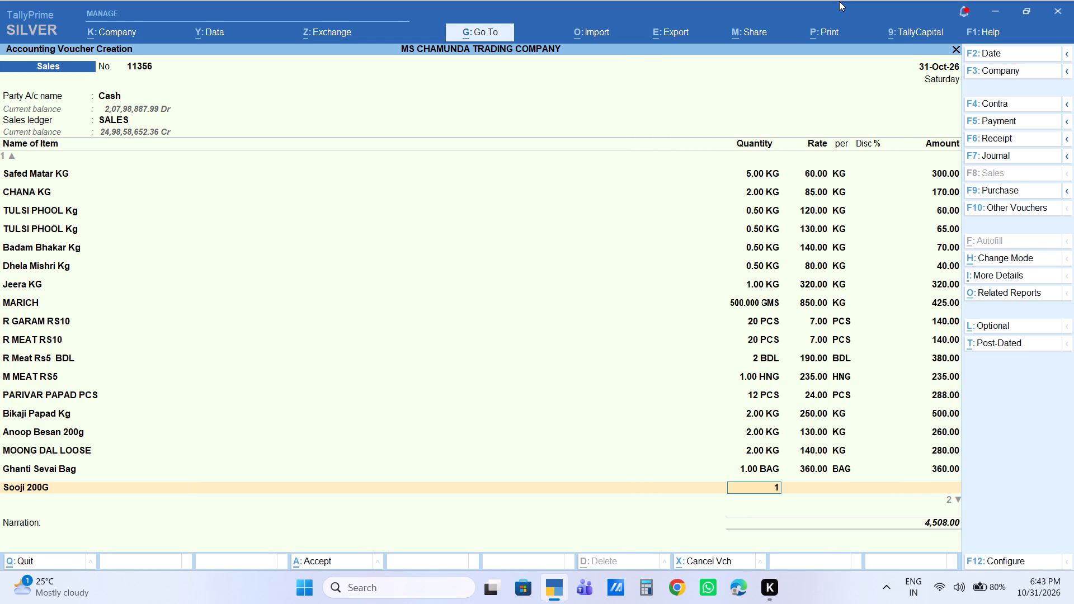
key("Return")
key("Return")
key("Return")
key("Return")
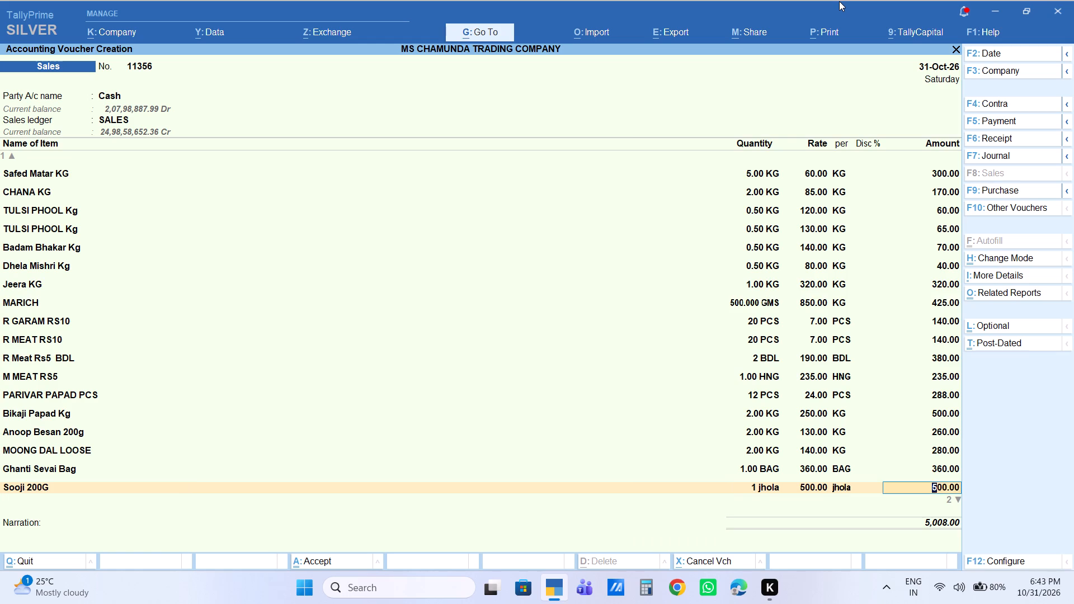
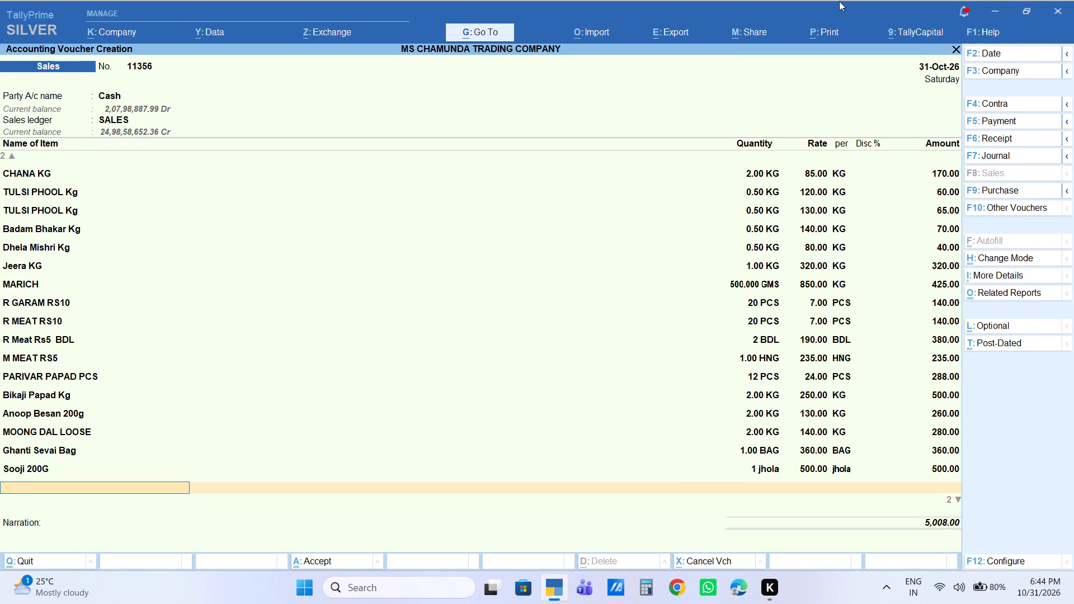
Add 1 BAG of Surf Excel Rs10 Bag as the twentieth stock item, accepting its default rate and amount.
type("sur5f")
key("Down")
key("Down")
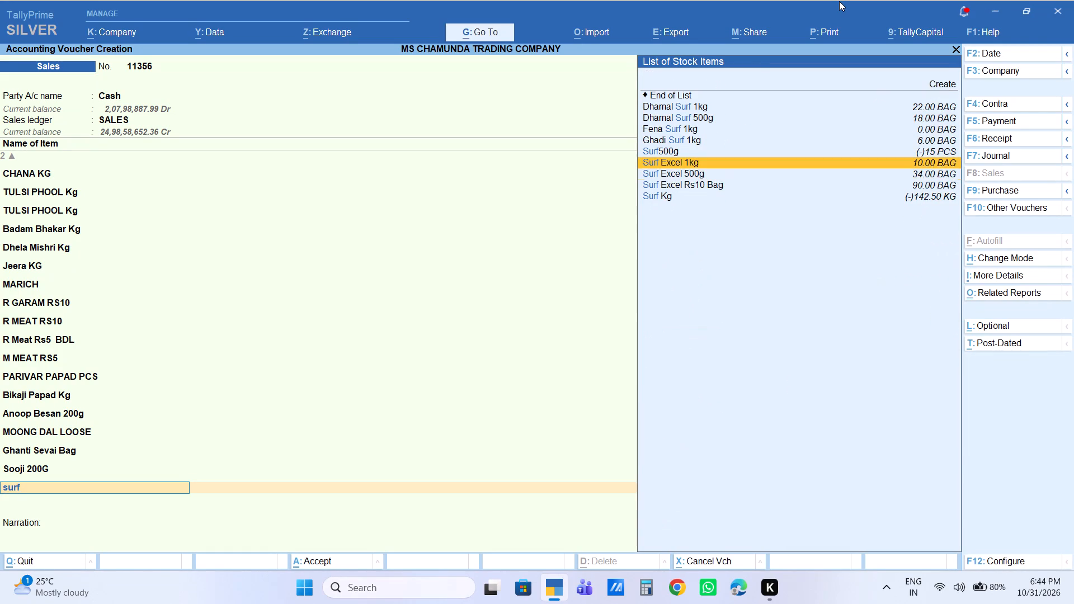
key("Down")
key("Down")
key("Return")
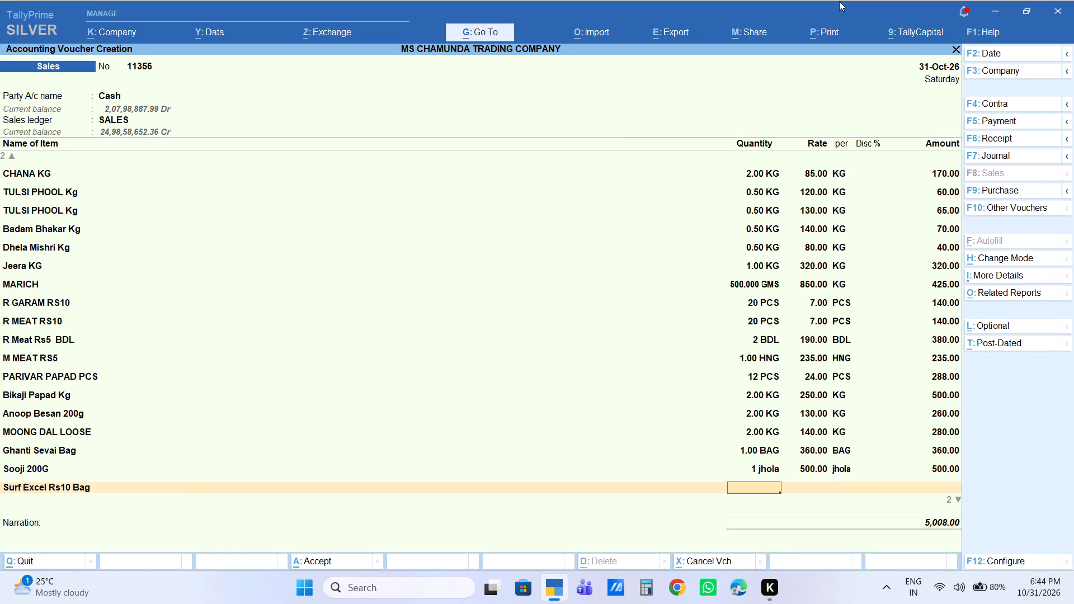
key("1")
key("Return")
key("Return")
key("Return")
key("Return")
key("Return")
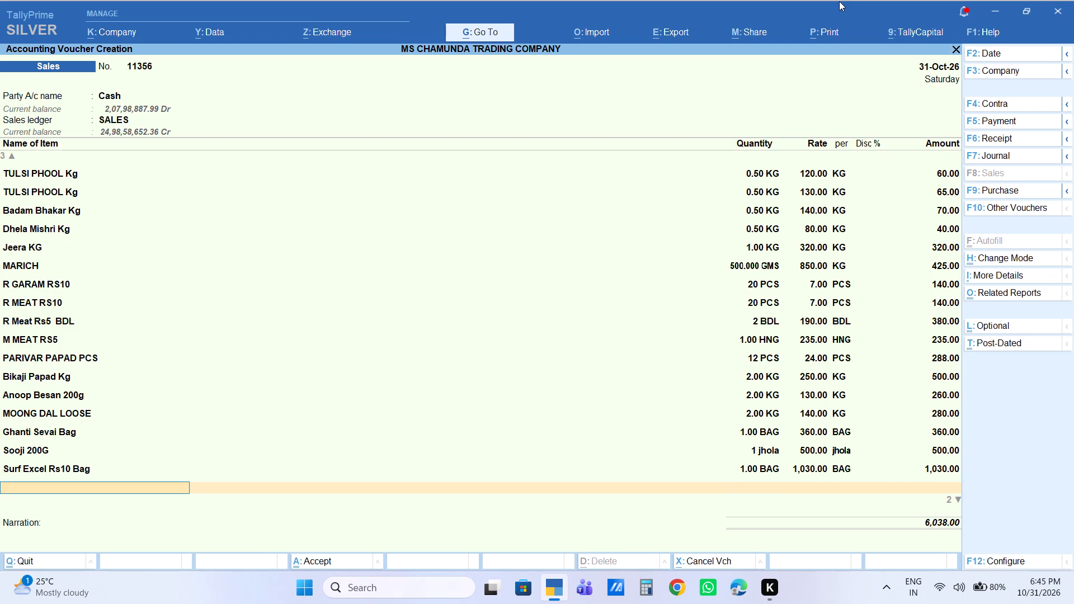
Review the voucher's entered stock items one by one from Chana Dal KG downward, checking quantities, rates and amounts.
key("BackSpace")
key("Up")
key("Up")
key("Up")
key("Up")
key("Up")
key("Up")
key("Up")
key("Up")
key("Up")
key("Up")
key("Up")
key("Up")
key("Up")
key("Up")
key("Up")
key("Up")
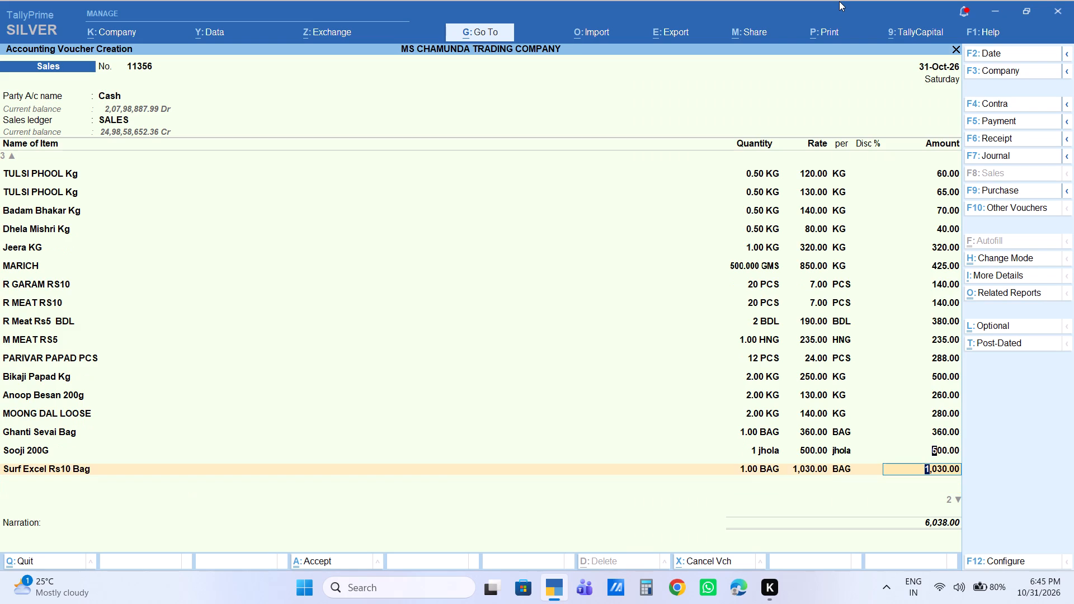
key("Up")
key("Up")
key("Up")
key("Up")
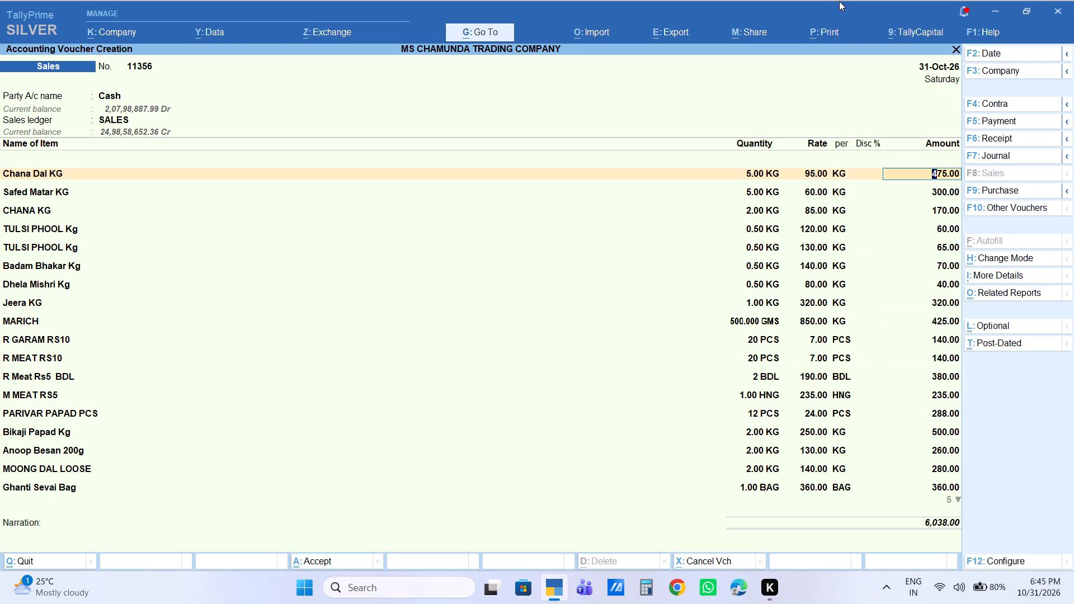
key("Return")
key("Return")
key("Return")
key("Return")
key("Return")
key("Return")
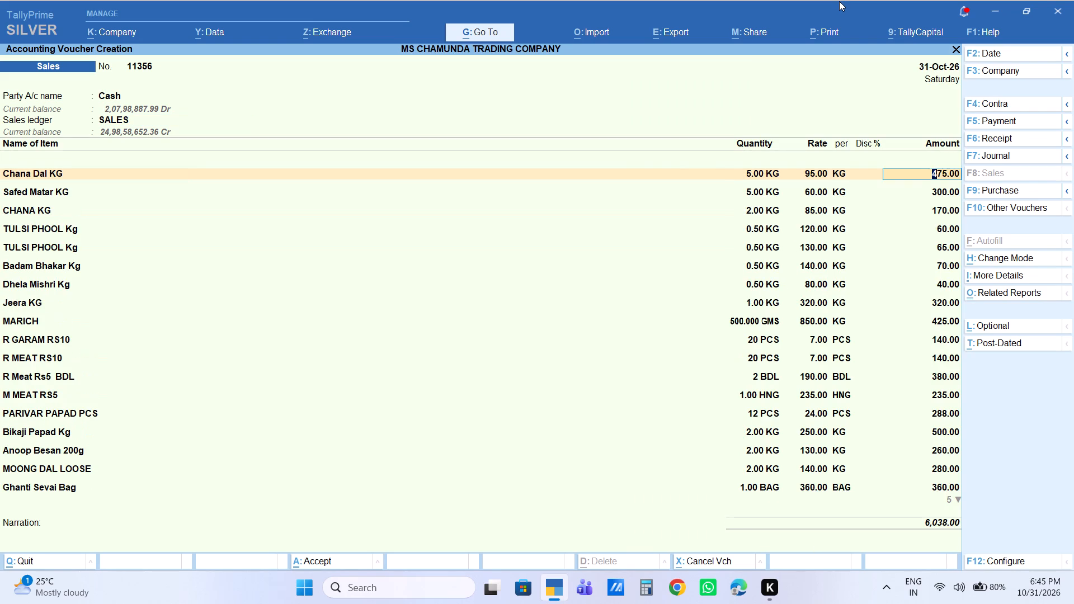
key("Down")
key("Down")
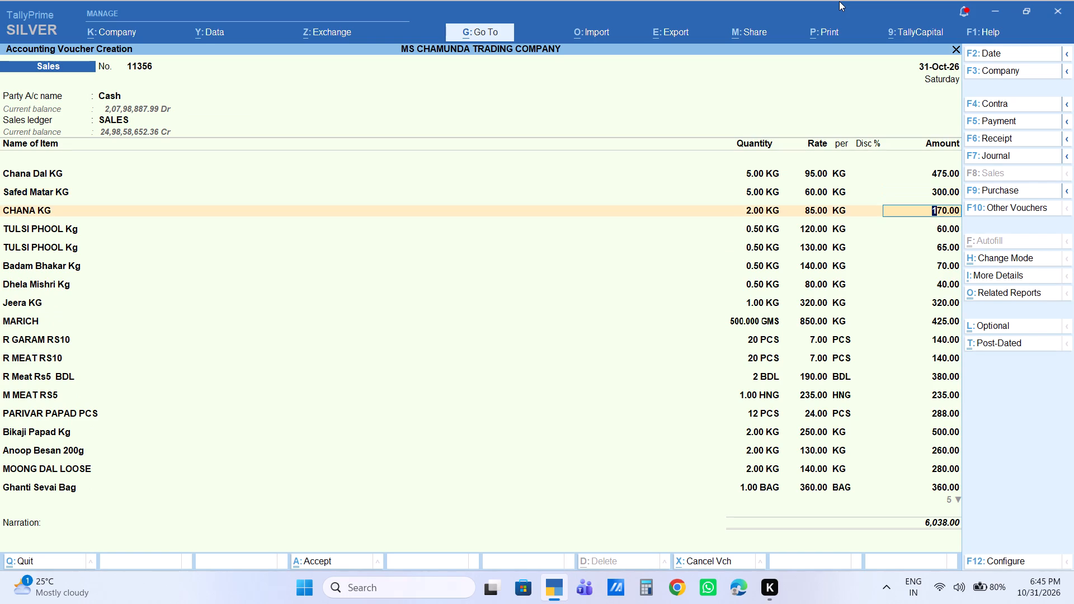
key("Down")
key("Down")
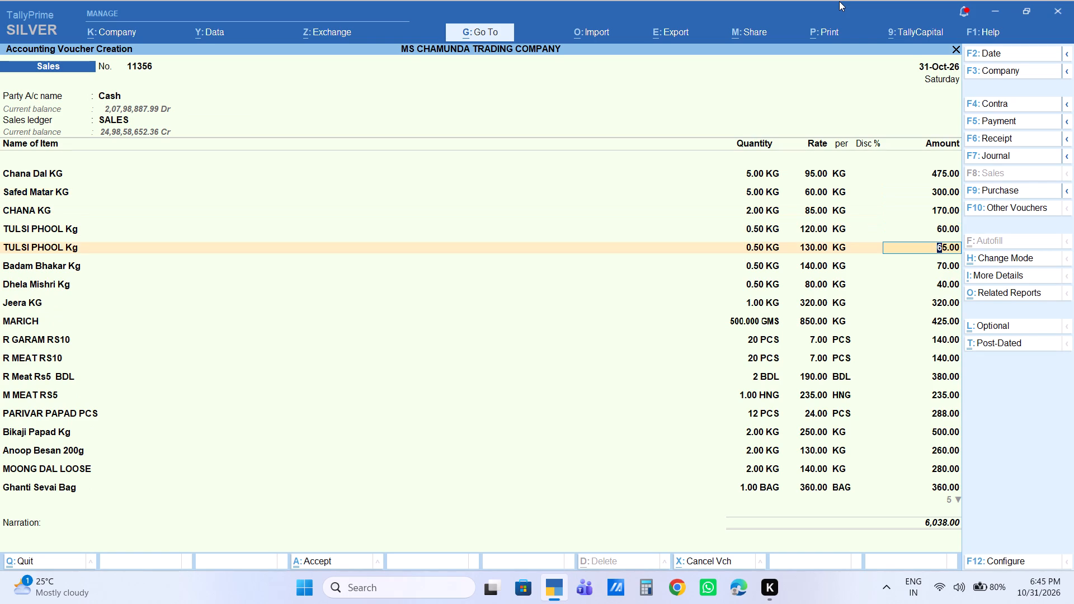
key("Down")
key("Down")
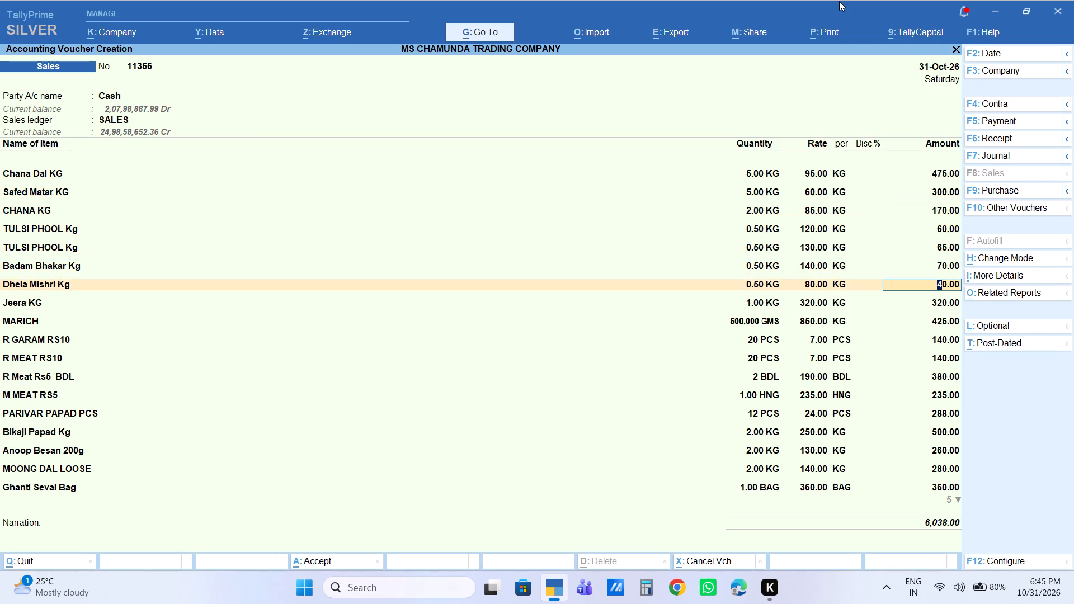
key("Down")
key("Down")
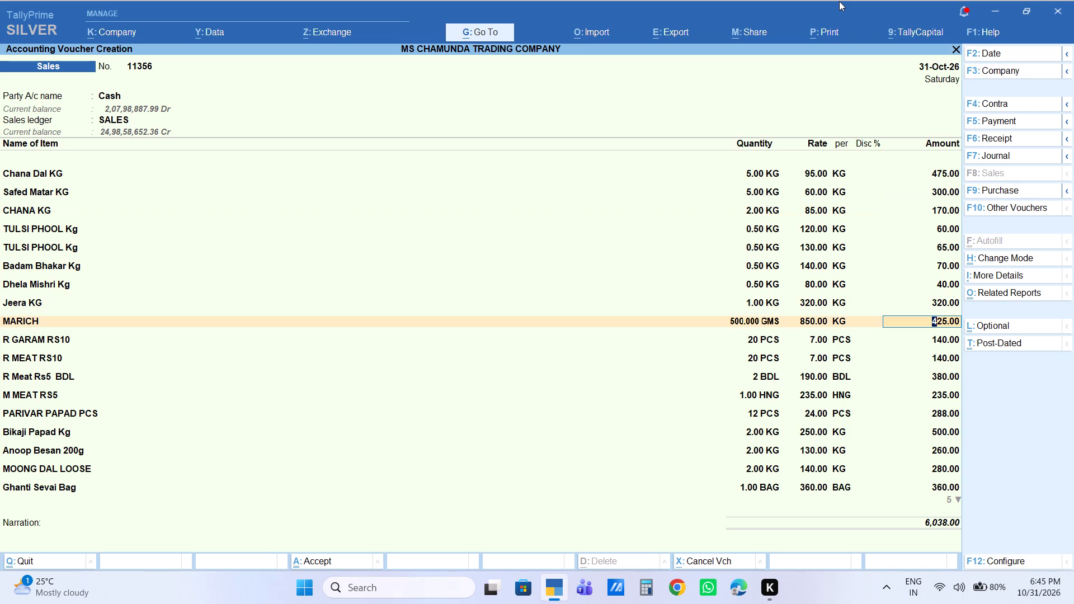
key("Down")
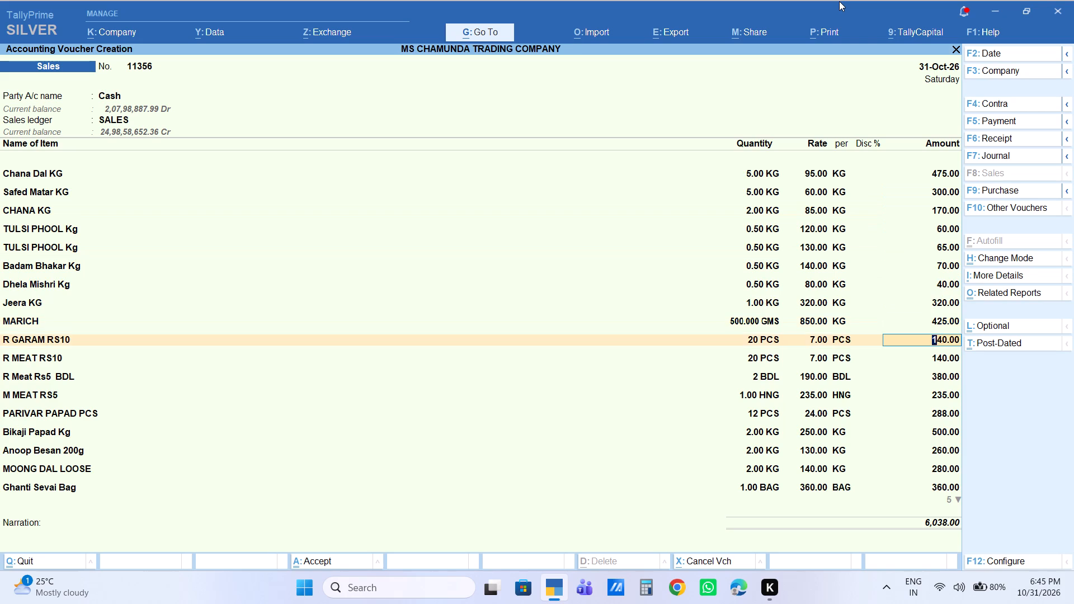
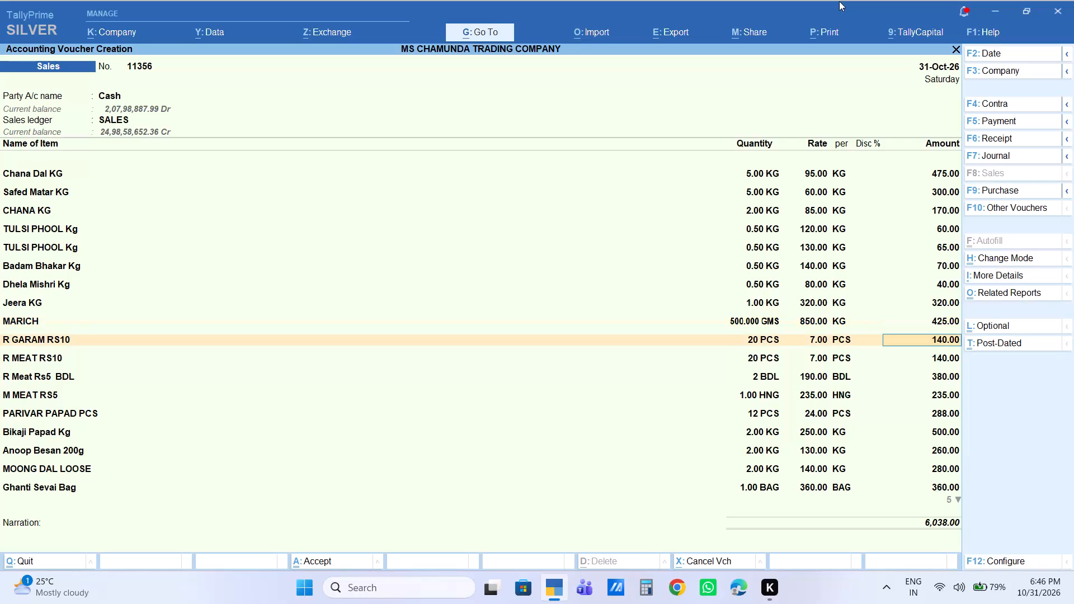
Set the amount of the MOONG DAL LOOSE line to 230.
key("Down")
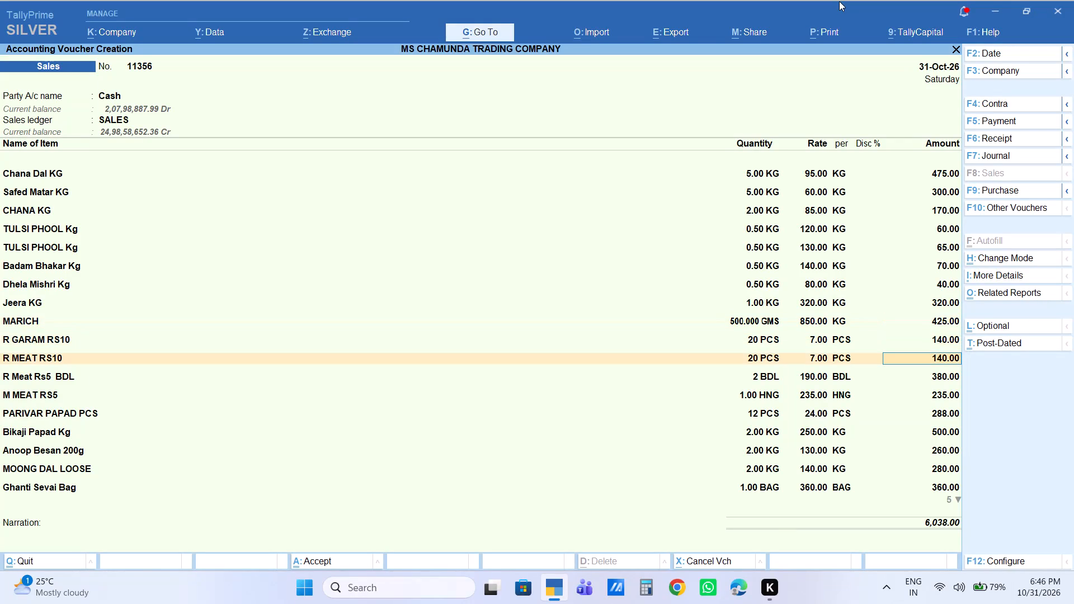
key("Down")
key("Down")
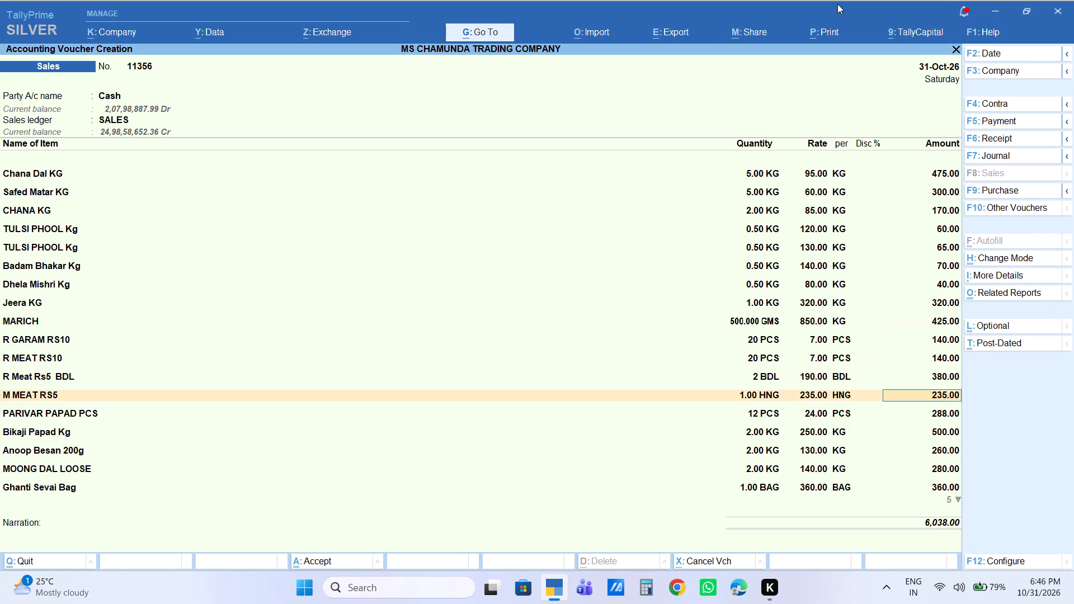
key("Down")
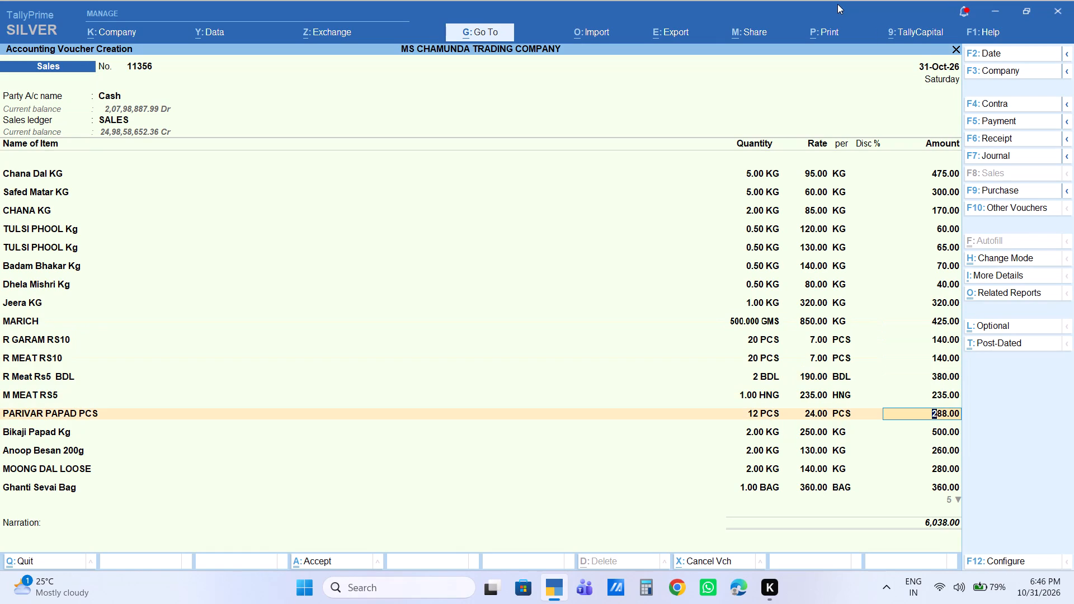
key("Down")
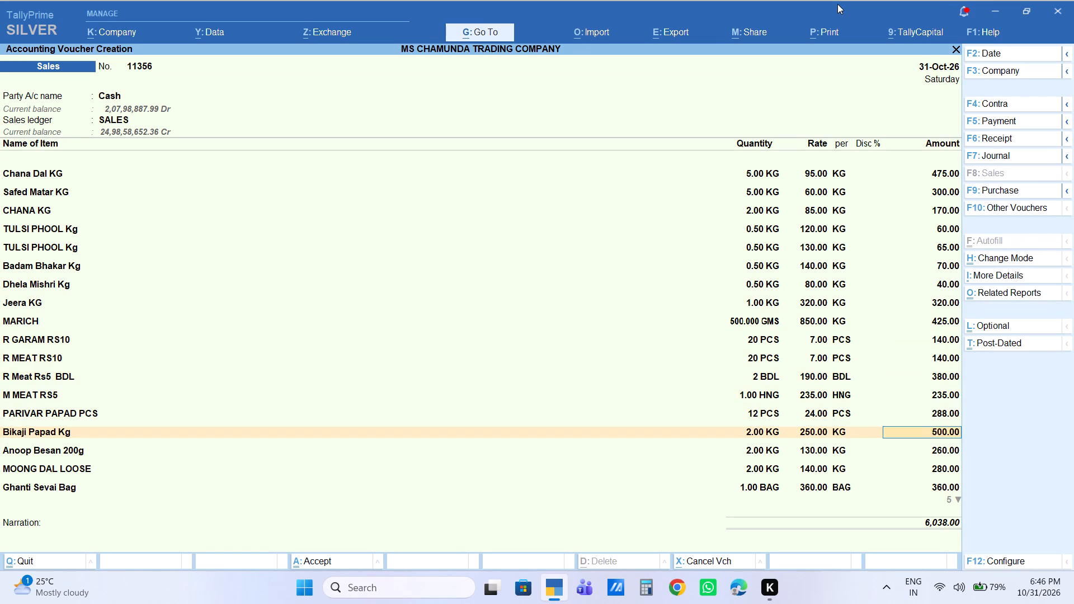
key("Down")
key("Down")
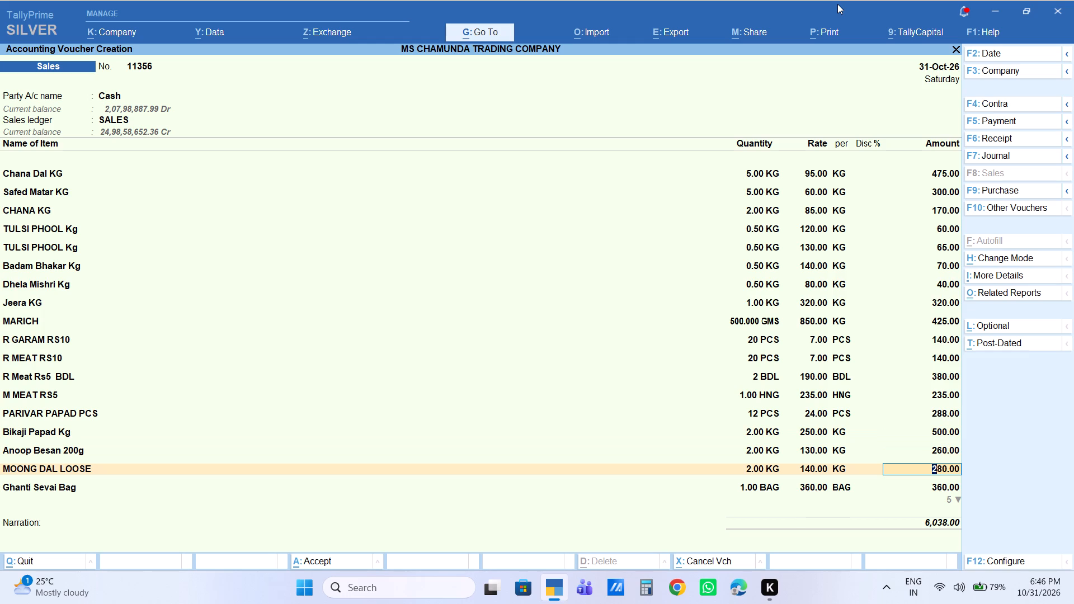
type("230")
key("Return")
Add 2 KG of 4 AAA KG as the twenty-first stock item, accepting its default rate and amount.
key("Return")
key("Return")
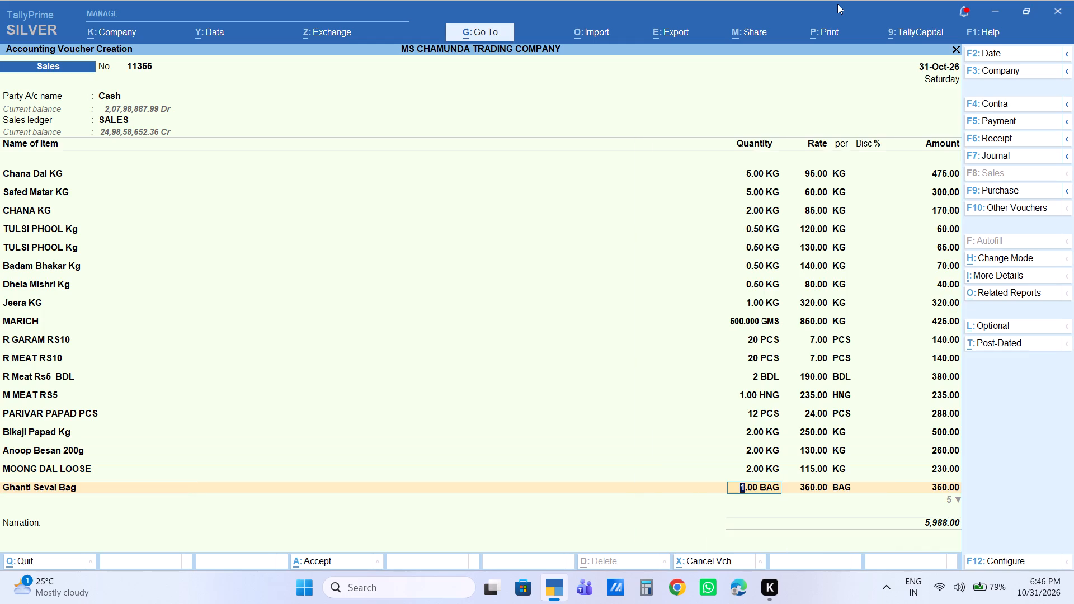
key("Return")
key("Return")
key("Return")
key("Down")
key("Down")
key("Down")
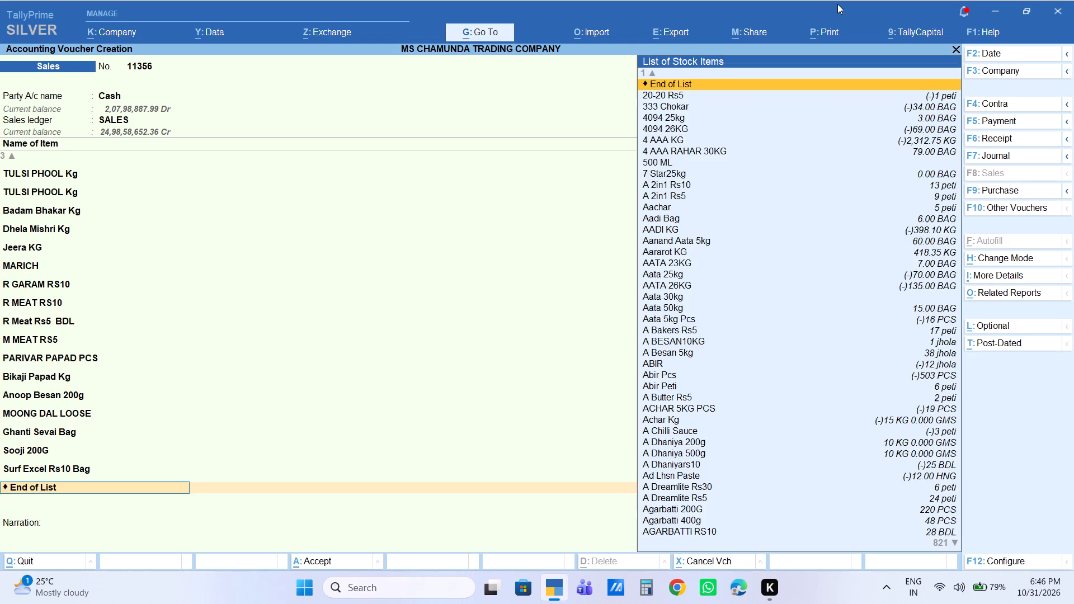
key("Down")
key("BackSpace")
key("Return")
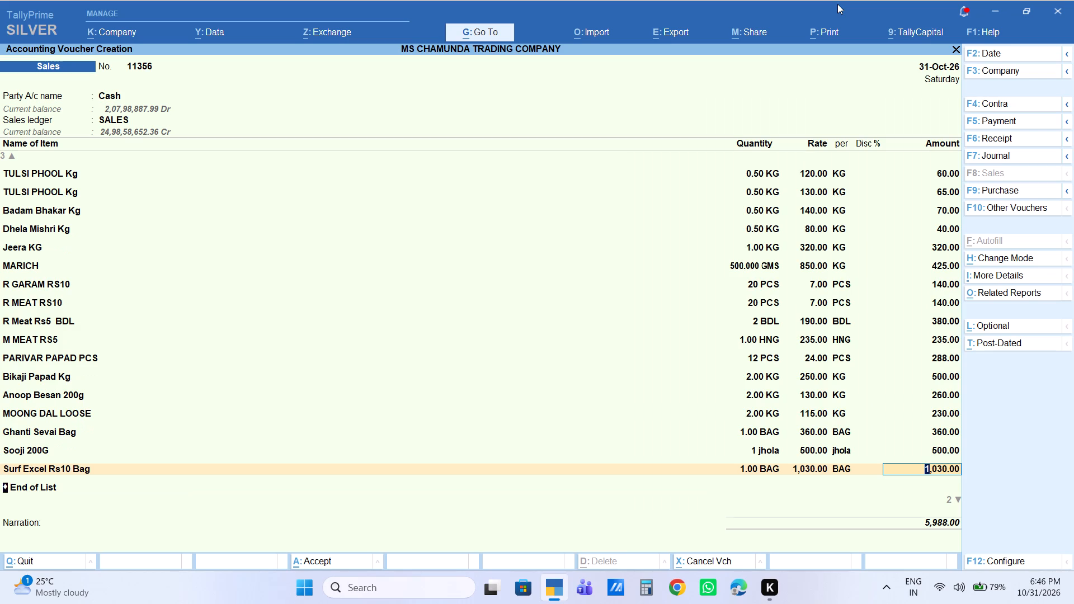
type("4a")
key("Down")
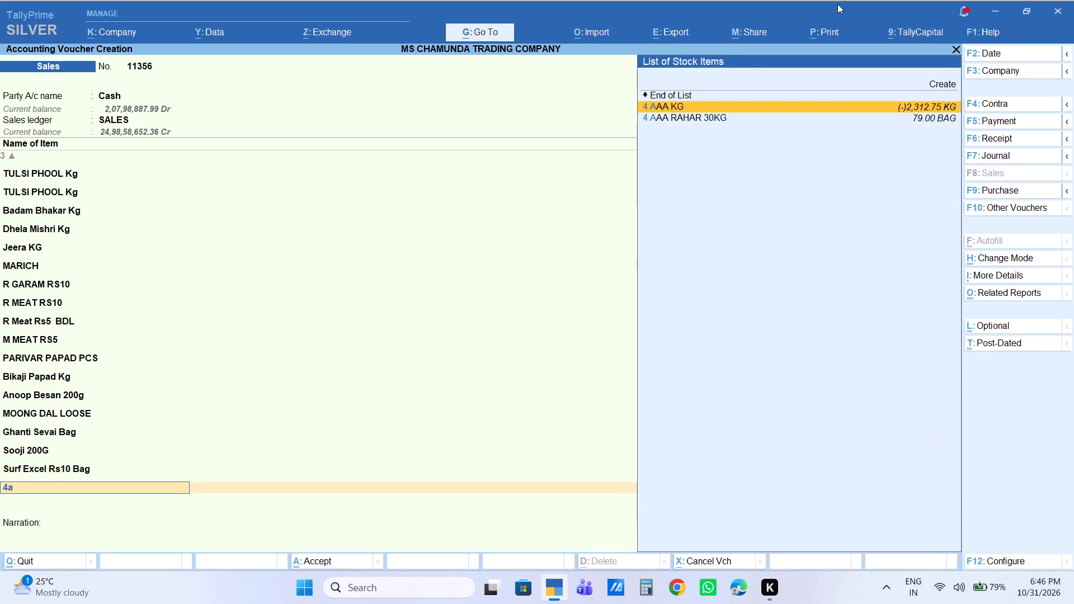
key("Return")
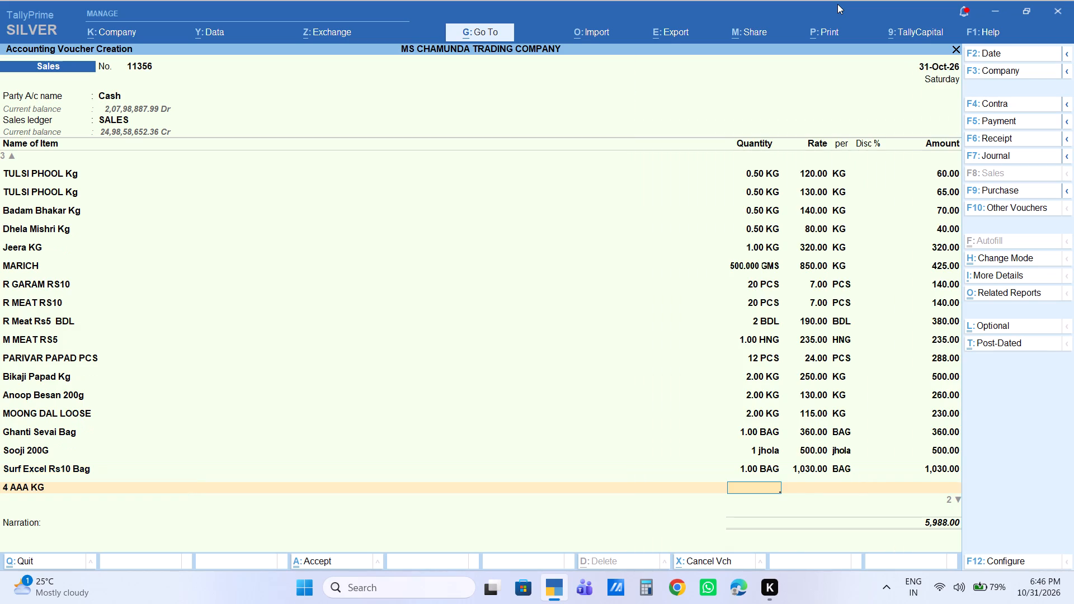
key("2")
key("Return")
key("Return")
key("Return")
key("Return")
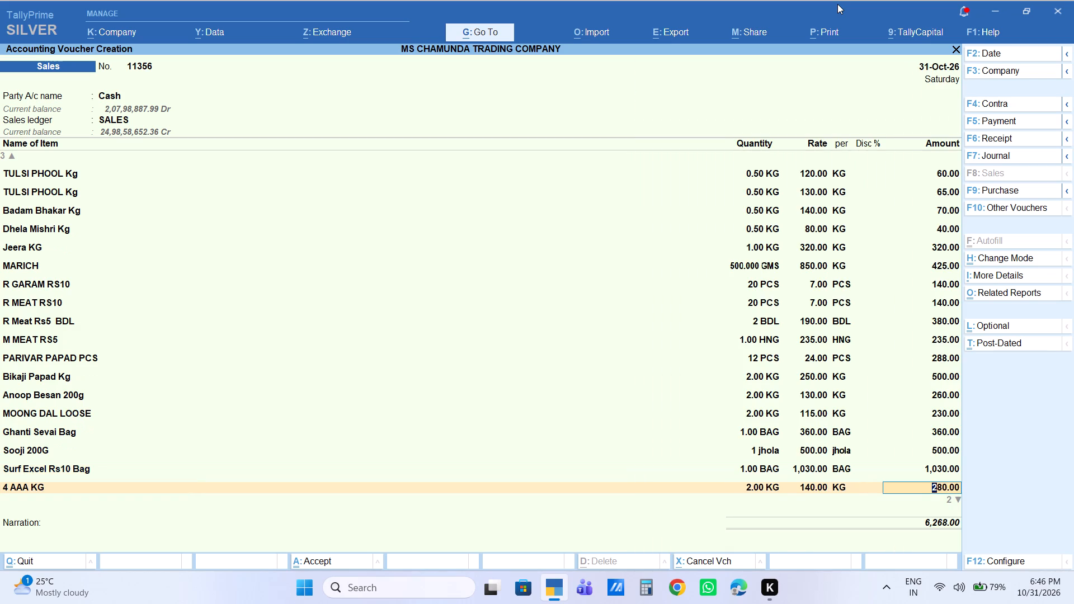
key("Return")
Add 2 PCS of Horlicks 1kg (Jar) as the twenty-second stock item at its default rate with an 11% discount.
type("horli")
key("Down")
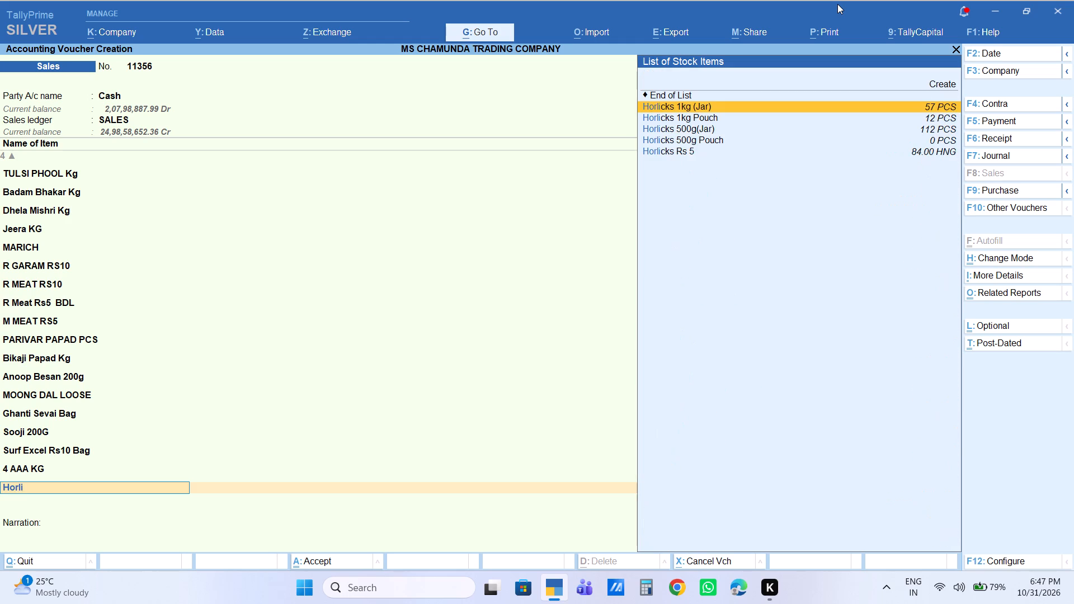
key("Return")
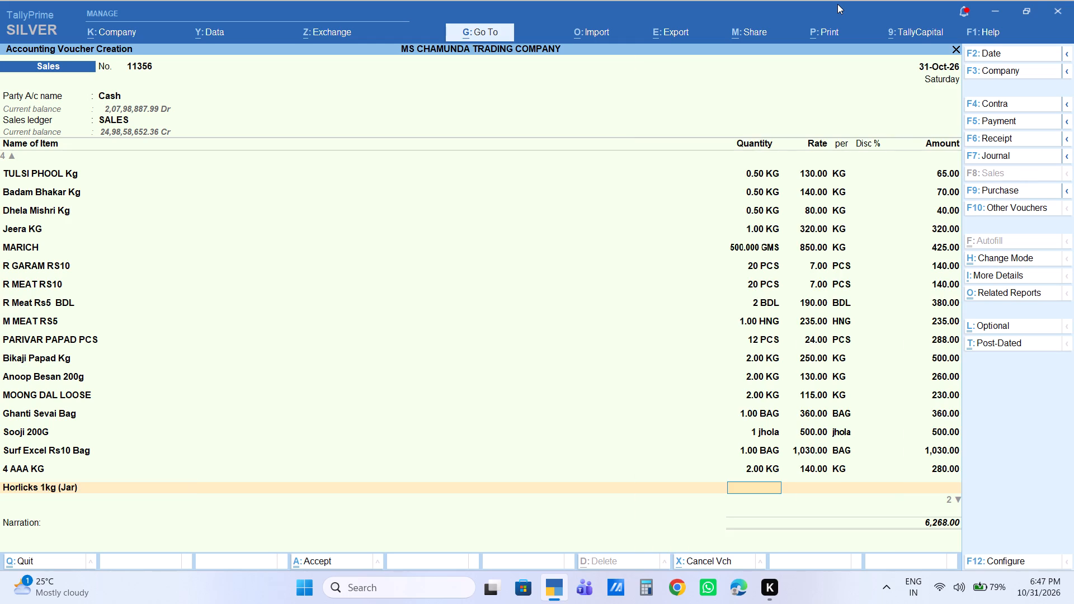
key("2")
key("Return")
key("Return")
key("Return")
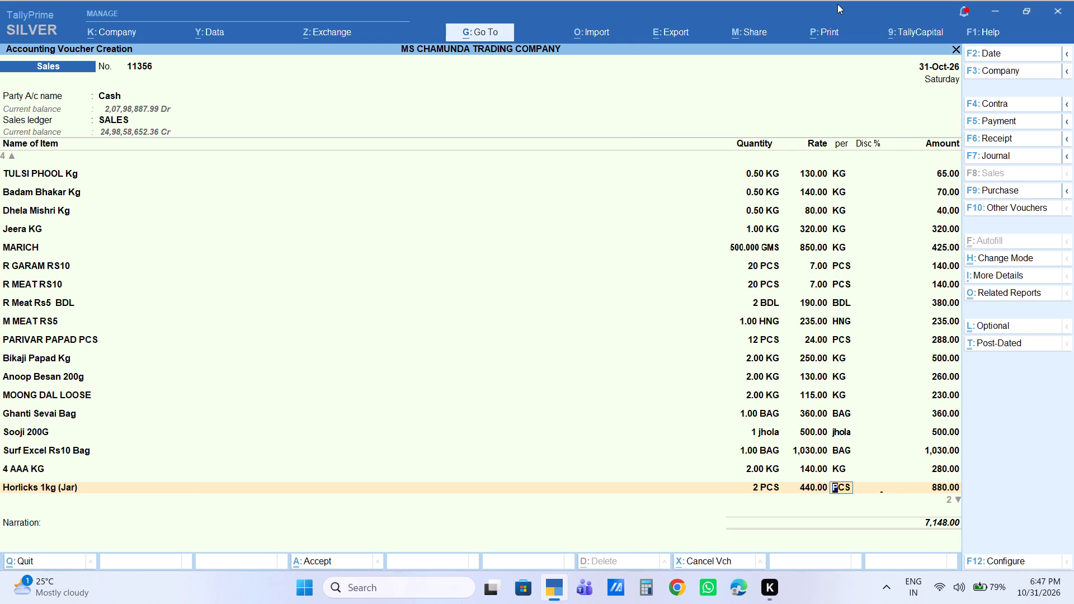
type("11")
key("Return")
key("Return")
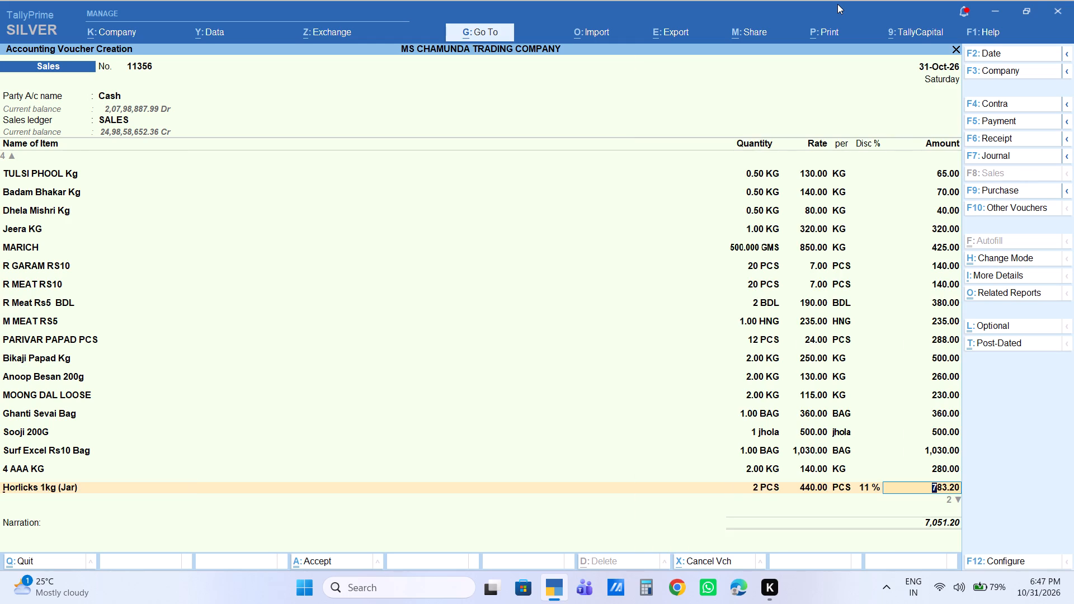
Add 2 PCS of Horlicks 500g(Jar) as the twenty-third stock item at its default rate with an 11% discount.
type("hor")
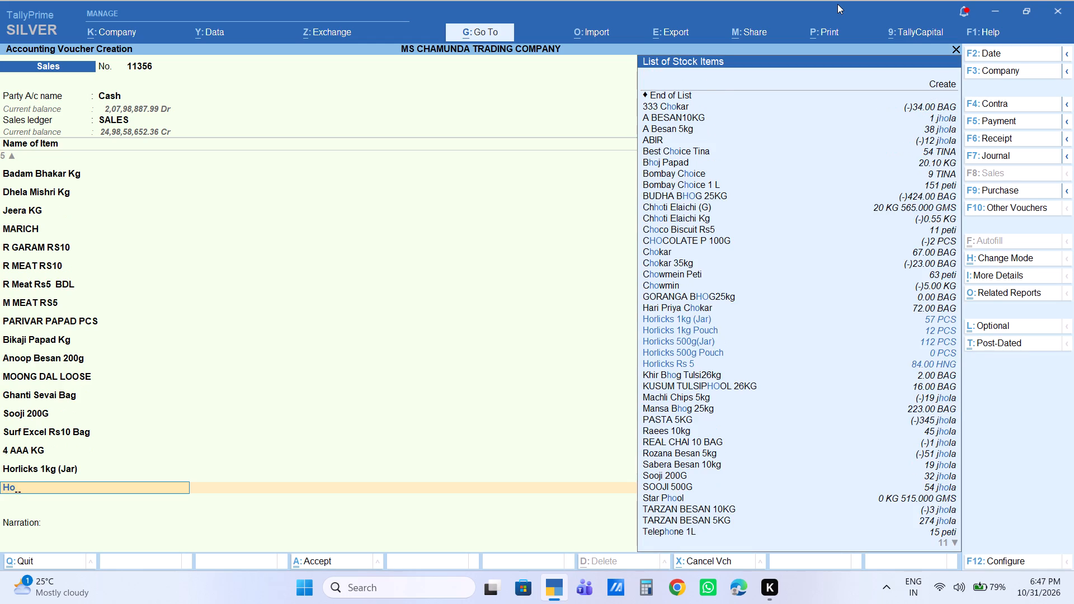
type("li")
key("Down")
key("Down")
key("Down")
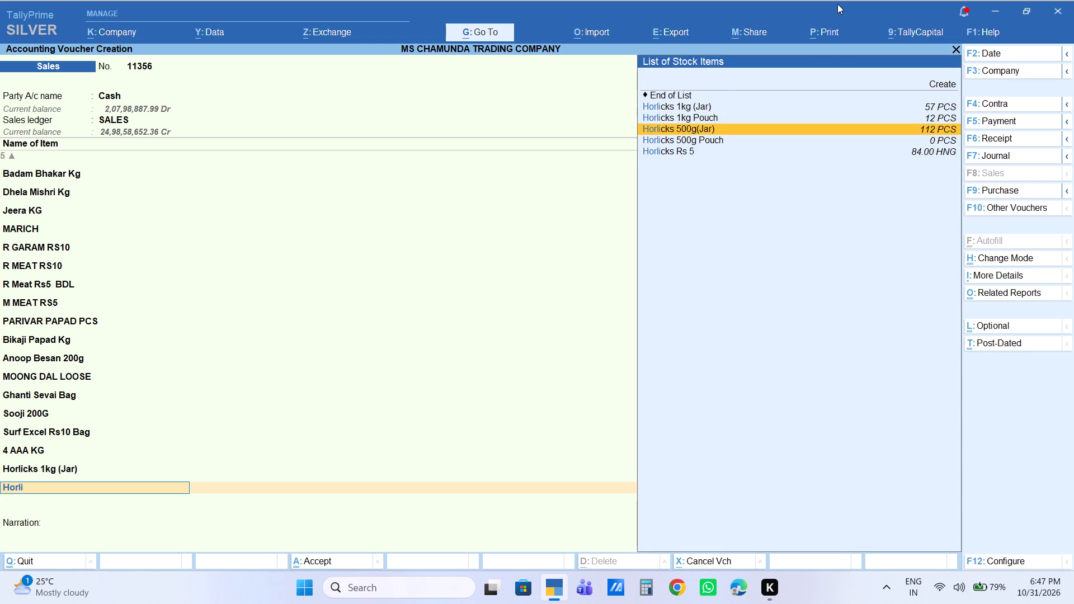
key("Down")
key("Up")
key("Return")
key("2")
key("Return")
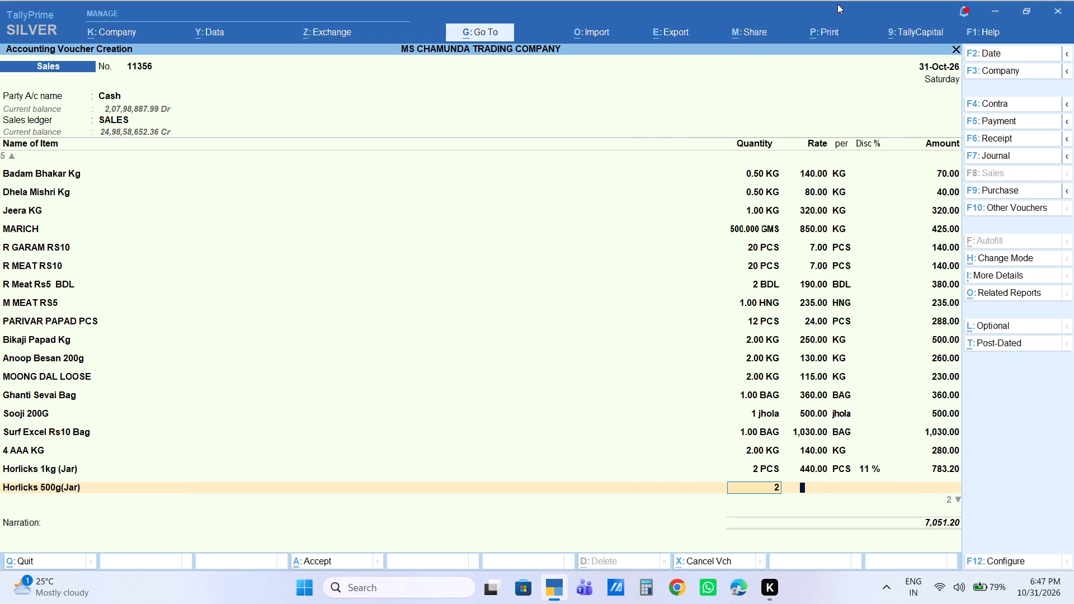
key("Return")
key("Return")
type("11")
key("Return")
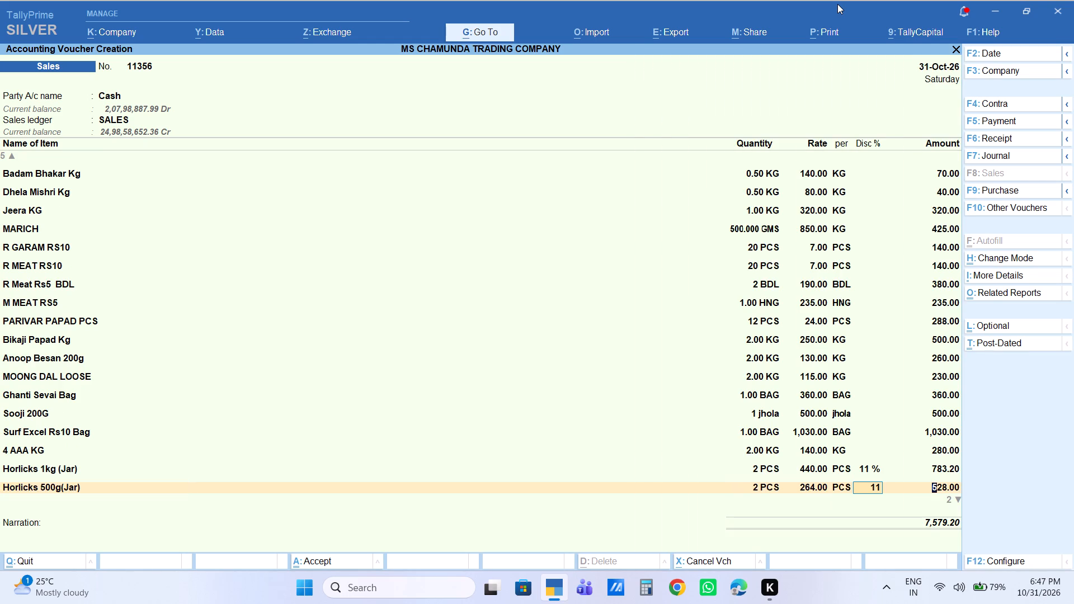
key("Return")
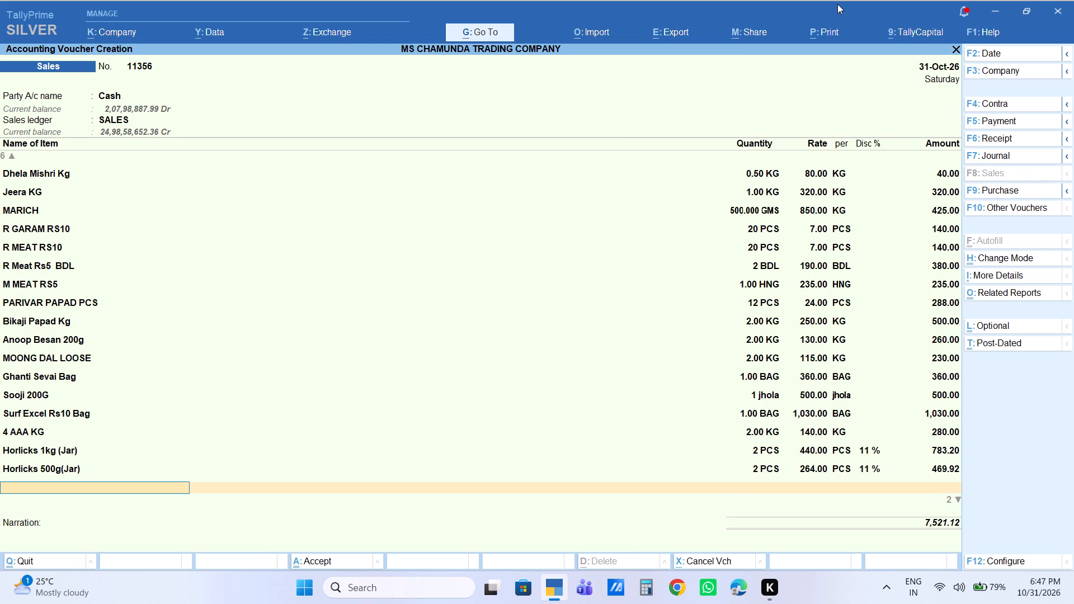
Add 1 KG of Kaju 100g as the twenty-fourth stock item, accepting its default rate and amount.
type("kaju")
key("Down")
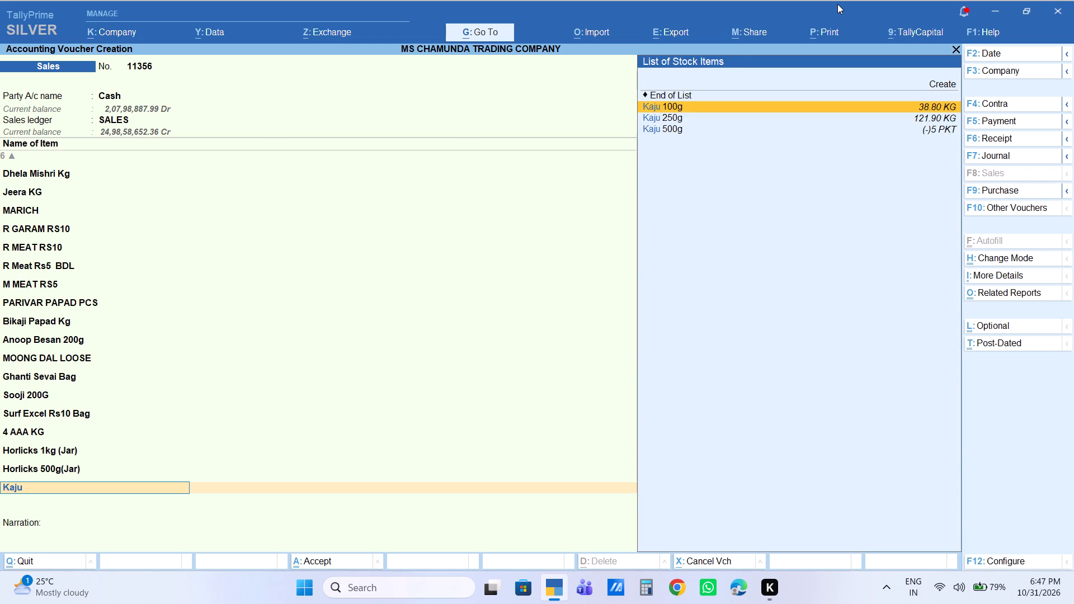
key("Return")
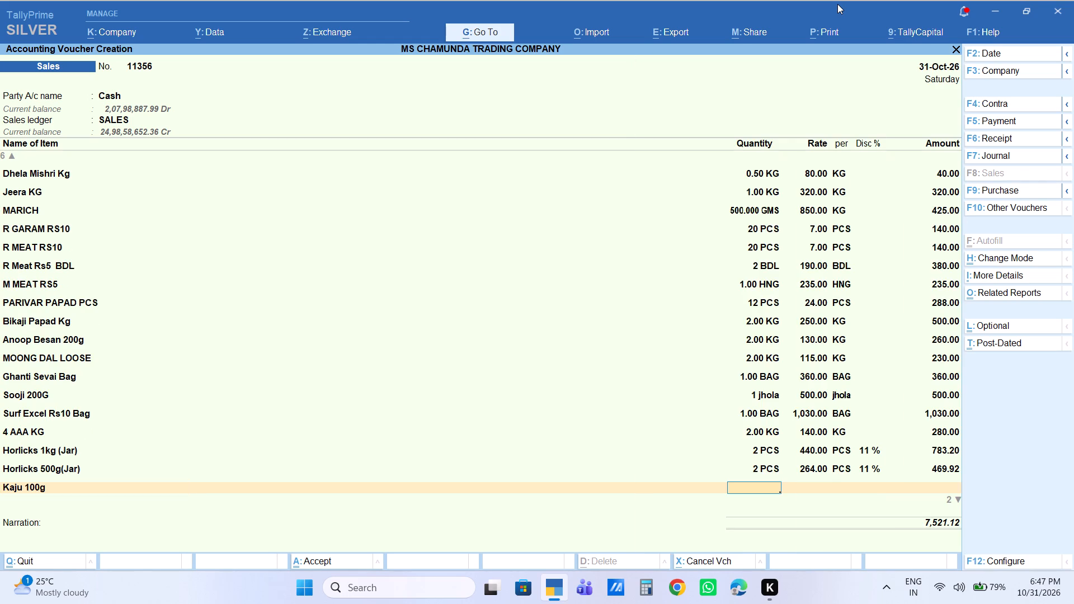
key("1")
key("Return")
key("Return")
key("Return")
key("Return")
key("Return")
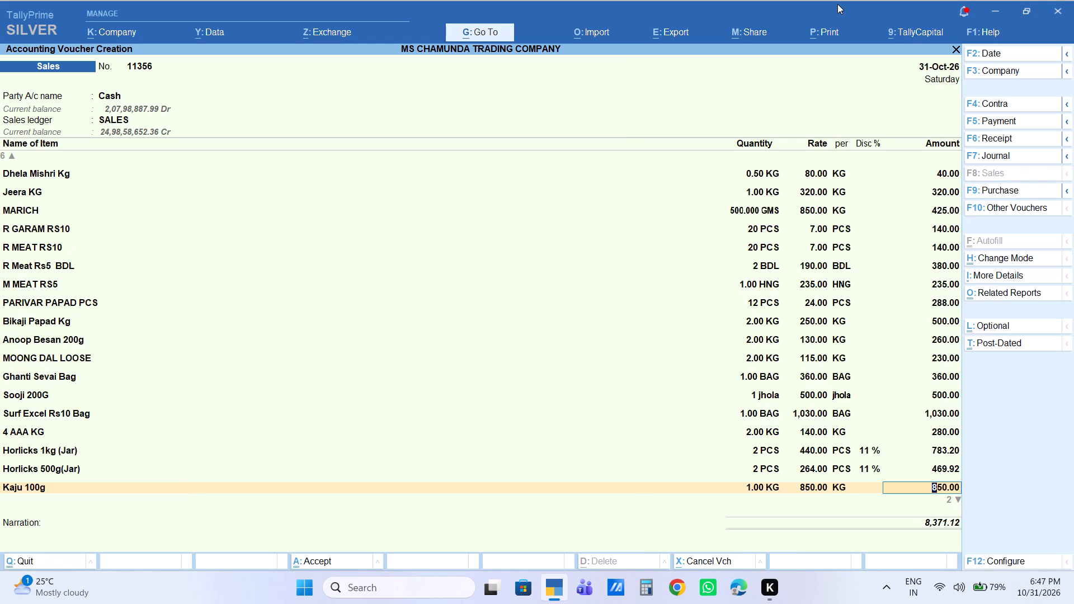
Add 2 KG of TEJPATTA KG as the twenty-fifth stock item with an amount of 140.
type("tejpa")
key("Down")
key("Down")
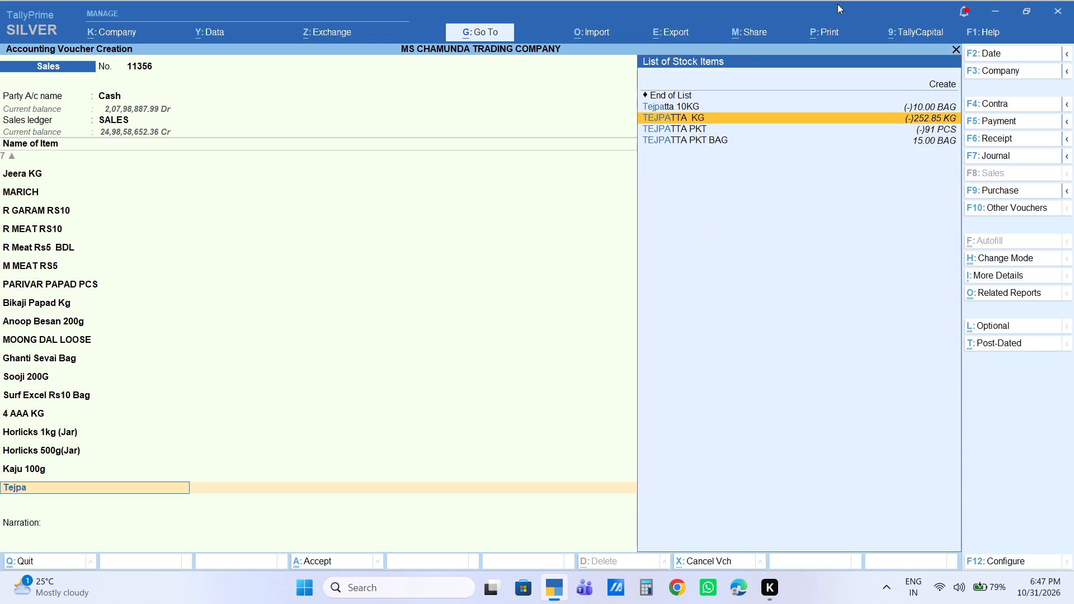
key("Return")
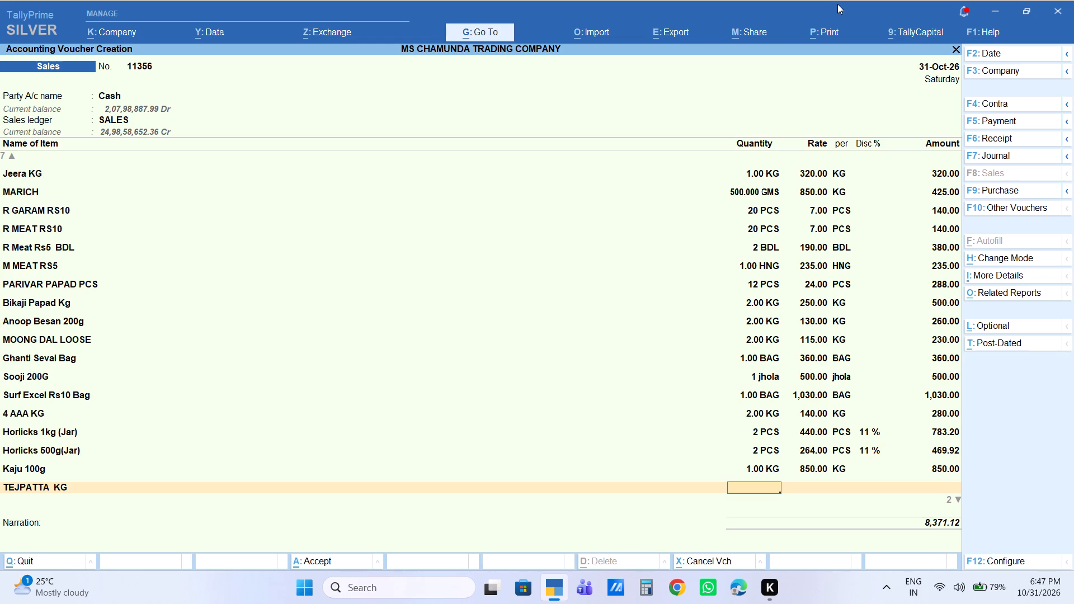
key("period")
key("BackSpace")
key("2")
key("Return")
key("Return")
key("Return")
key("Return")
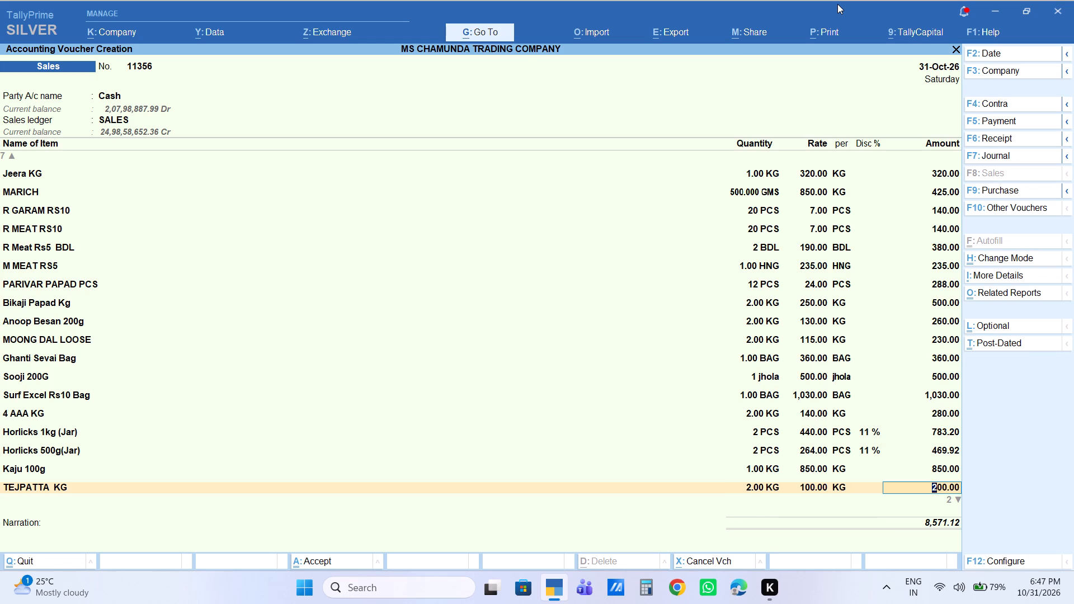
type("140")
key("Return")
Add 0.5 KG of KISMIS as the twenty-sixth stock item with an amount of 195.
type("kismis")
key("Down")
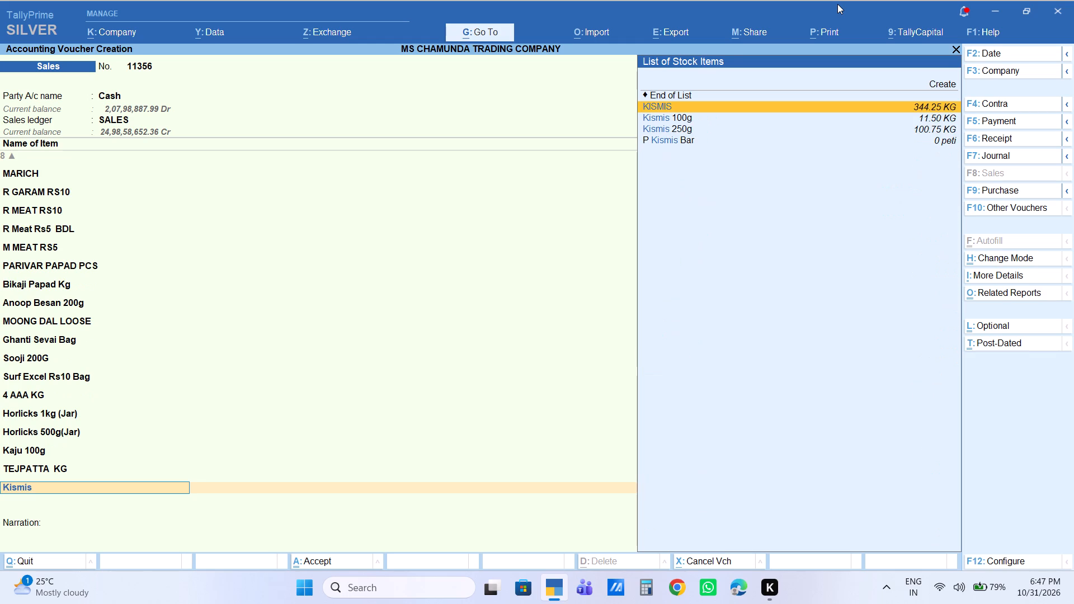
key("Return")
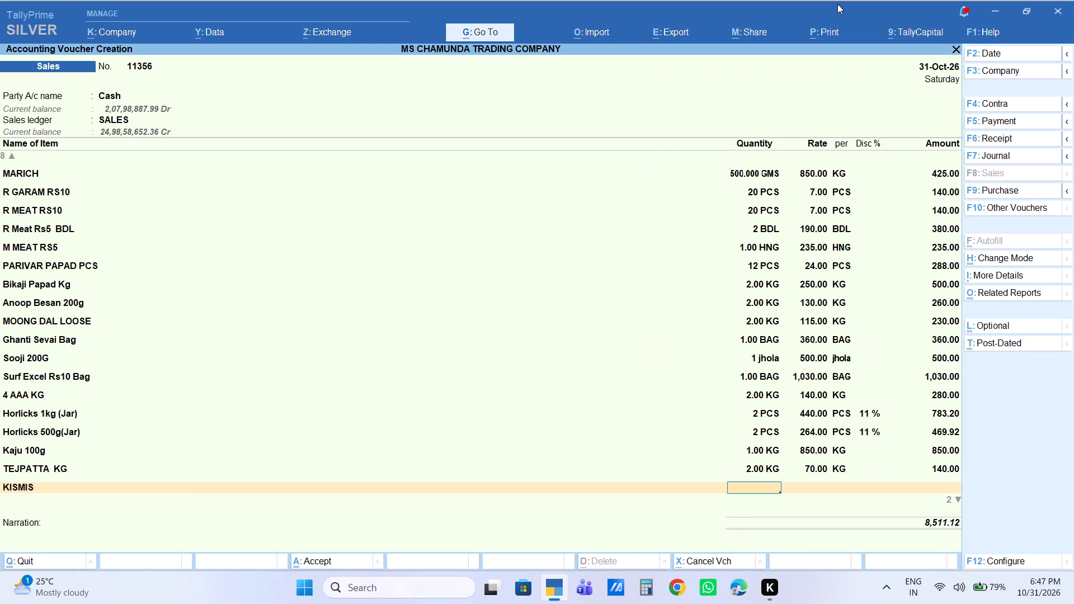
type(".5")
key("Return")
key("Return")
key("Return")
key("Return")
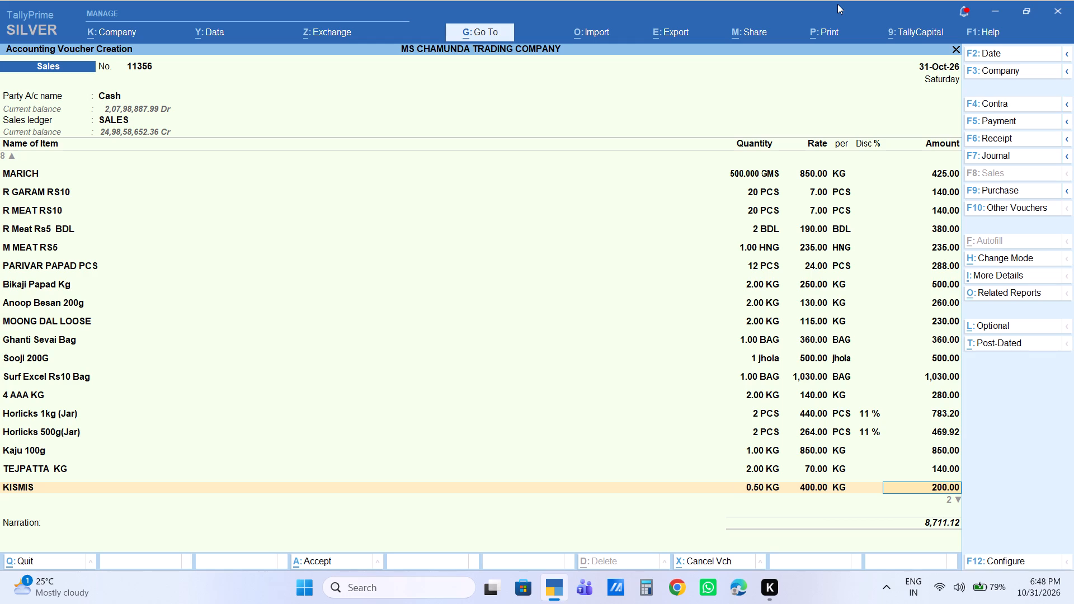
type("195")
key("Return")
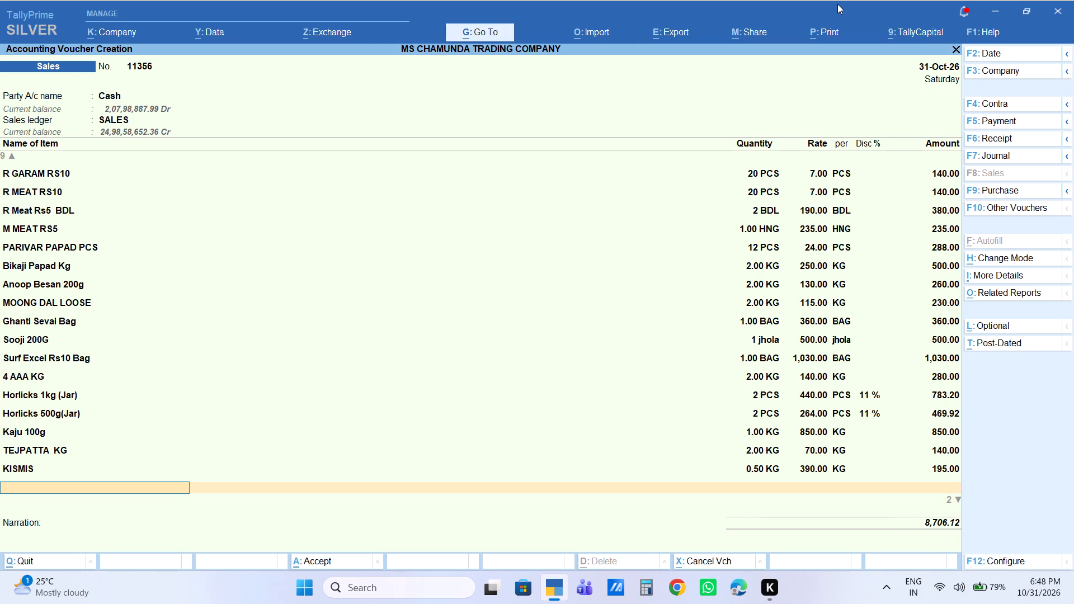
Add 1 KG of Kismis 250g as the next stock item, accepting its default rate and amount.
type("kismis")
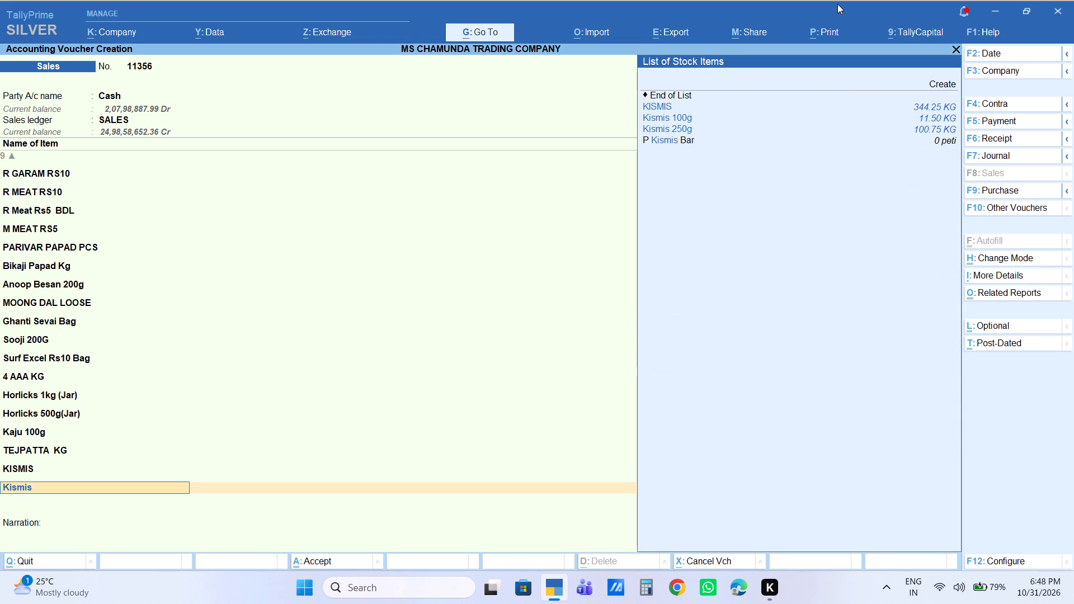
key("Down")
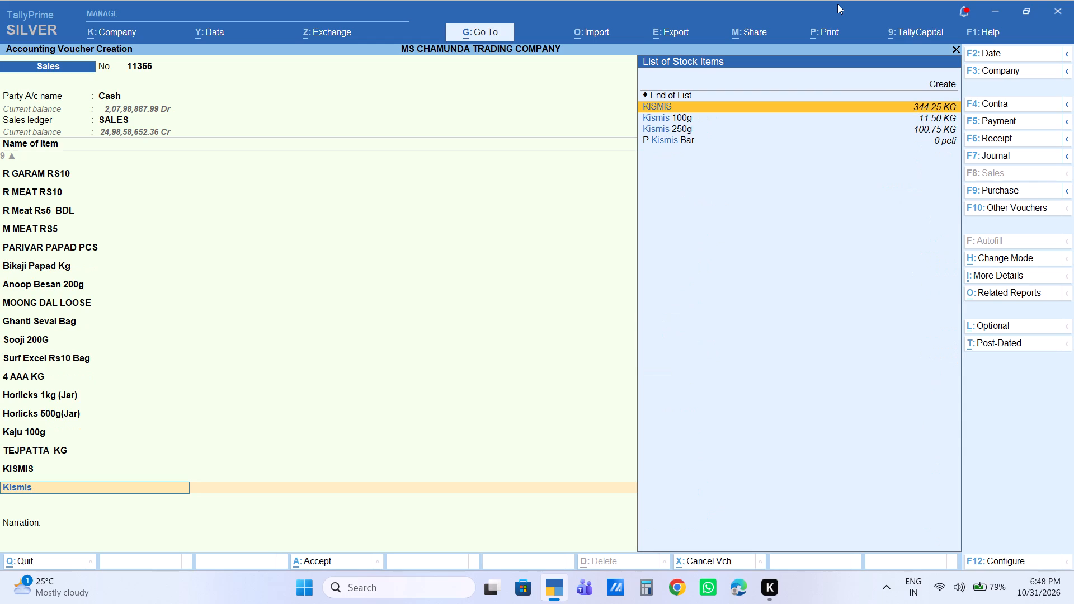
key("Return")
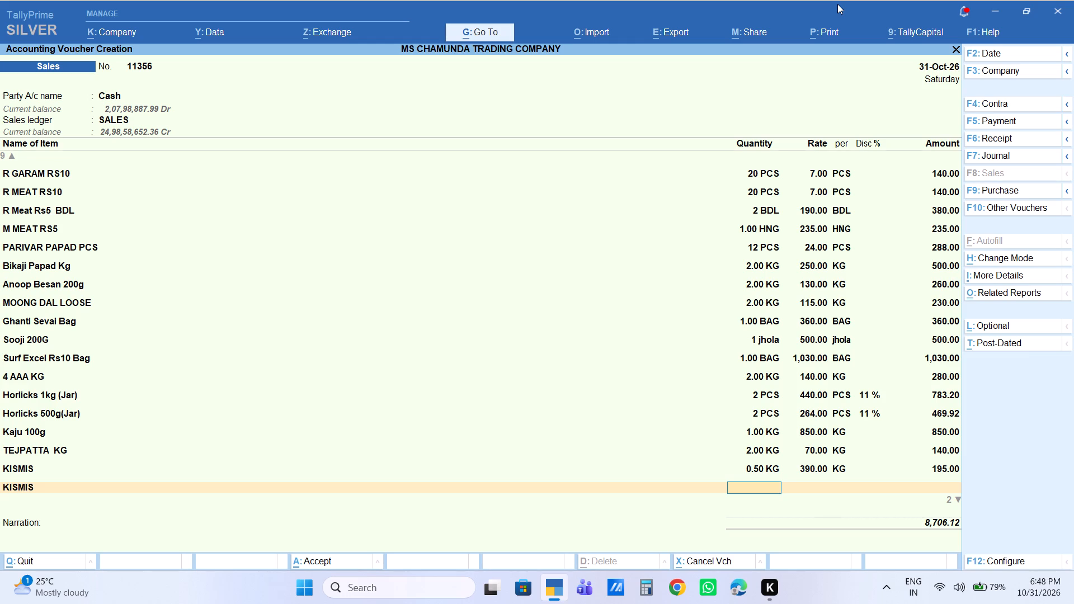
key("BackSpace")
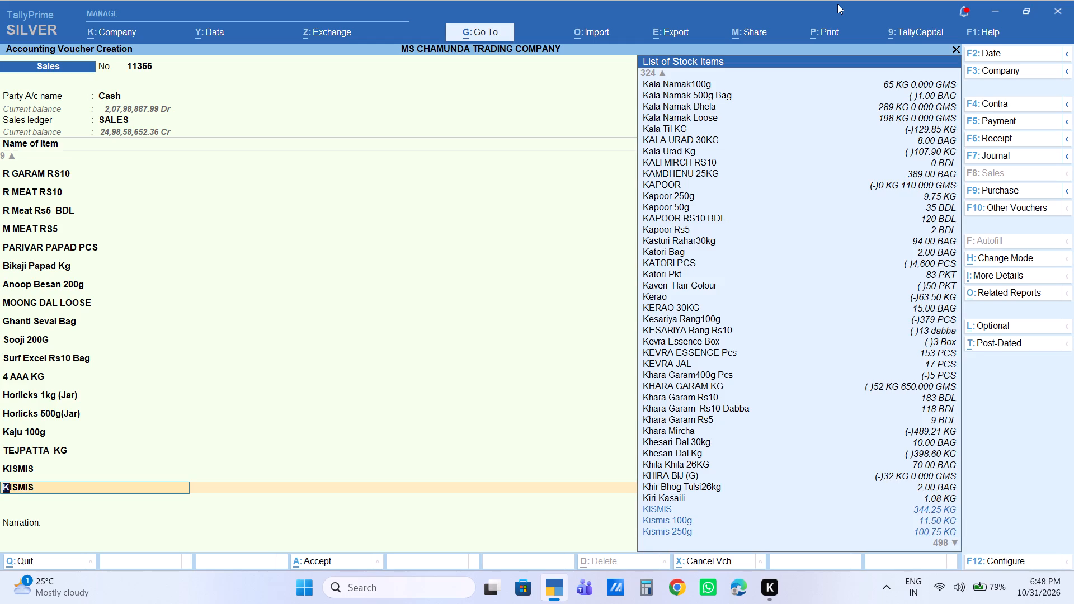
key("Down")
key("Down")
key("Down")
key("Return")
key("1")
key("Return")
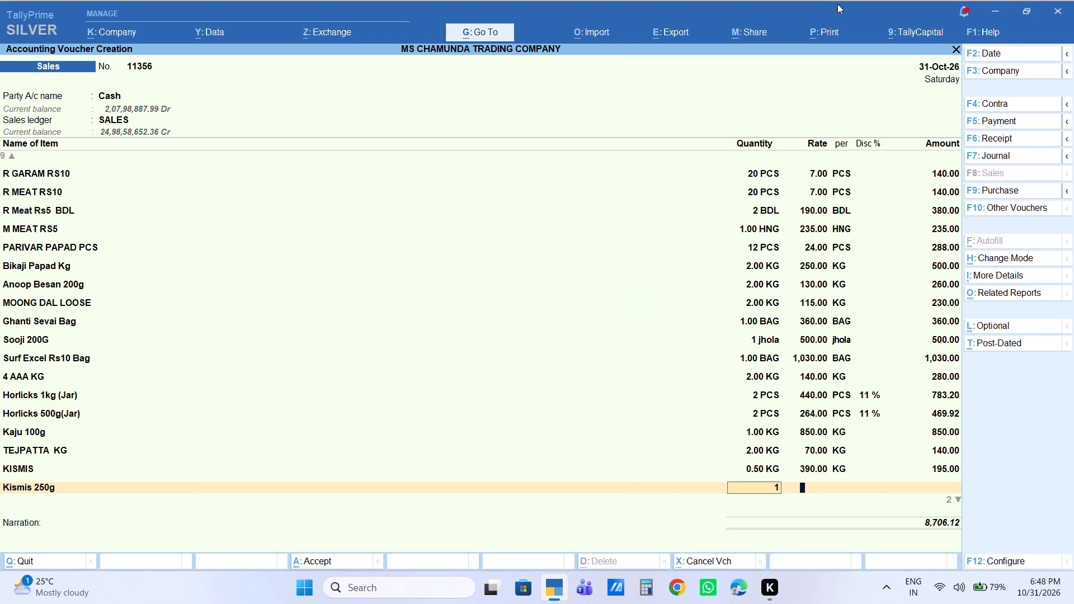
key("Return")
key("Return")
key("Return")
key("Return")
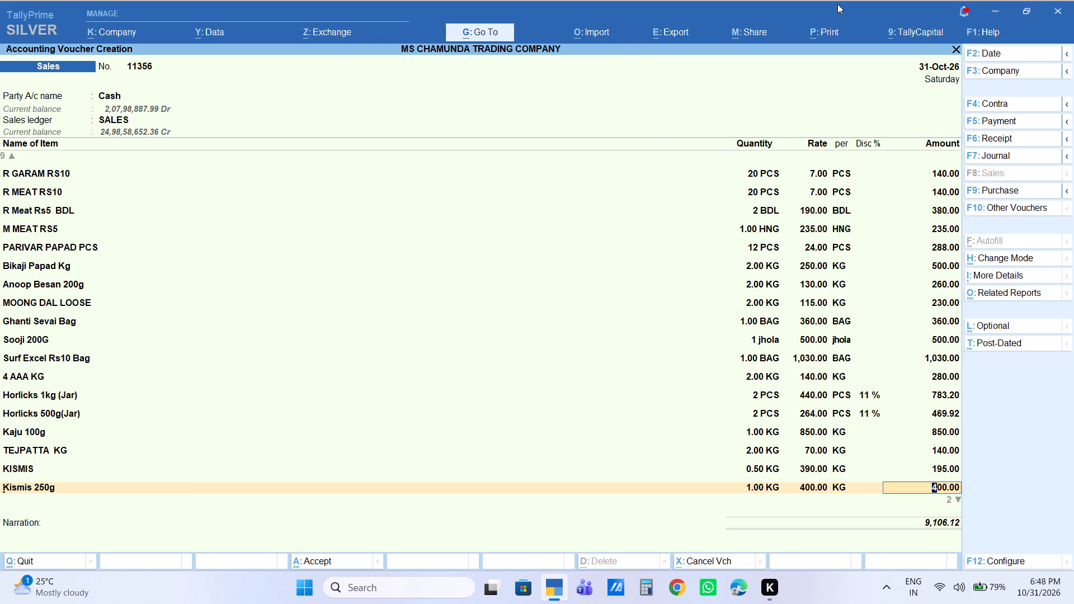
Add 2 BDL of MEWA 400G as the next stock item at its default rate and amount.
type("mewa")
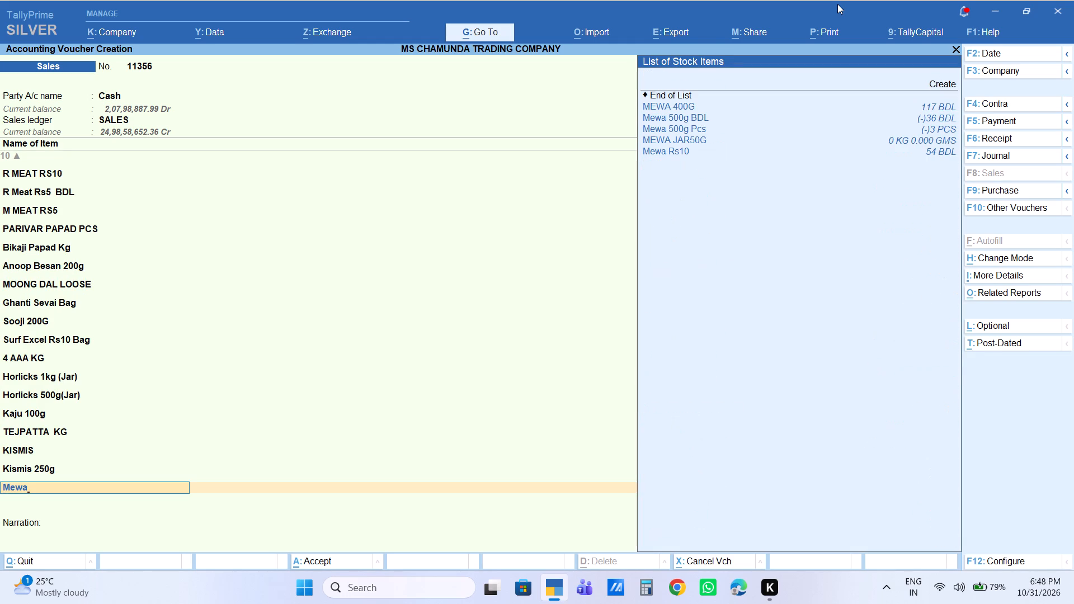
key("Down")
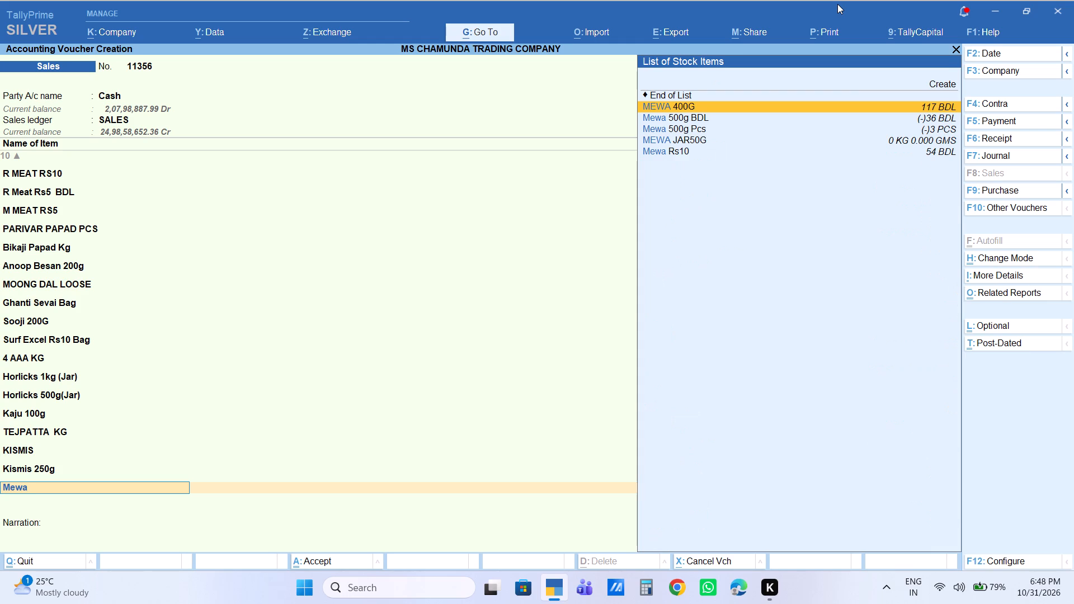
key("Return")
key("2")
key("Return")
key("Return")
key("Return")
key("Return")
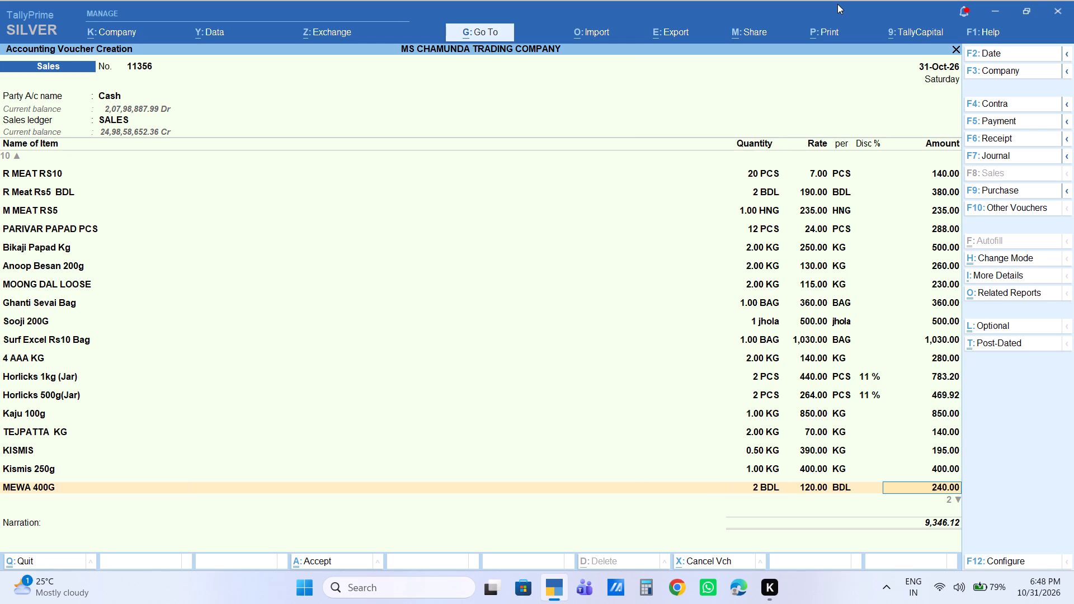
key("Return")
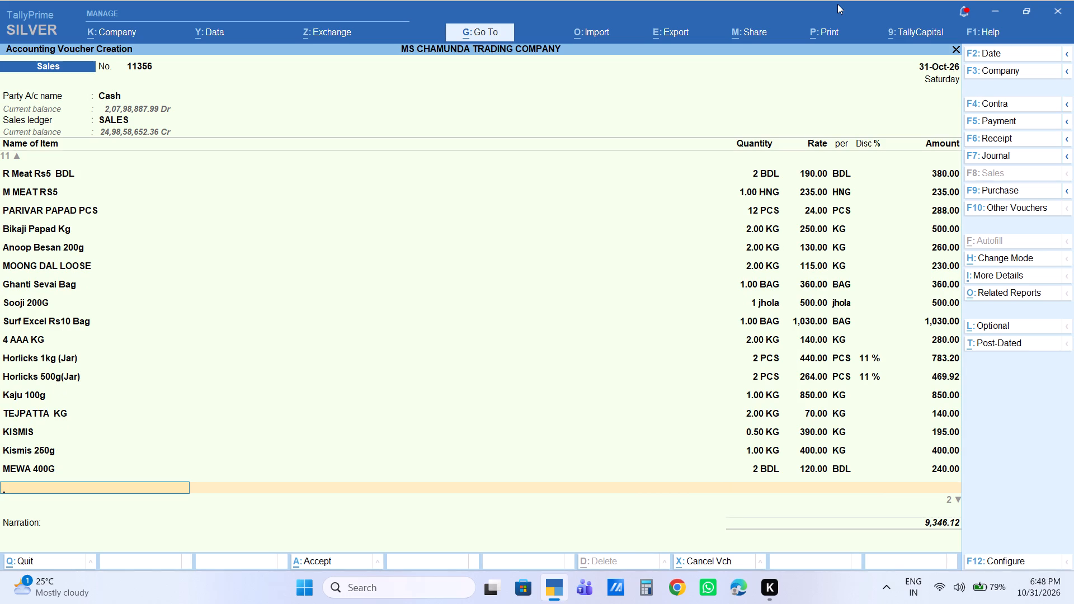
End the stock item list and add a Labour Charge of 6 below it.
key("Return")
key("Return")
key("BackSpace")
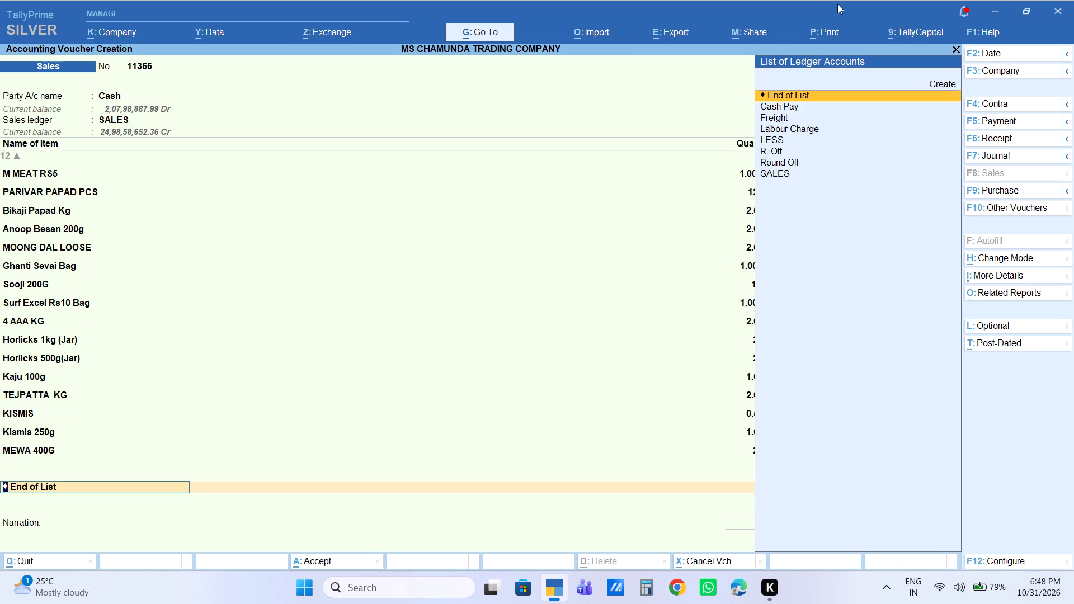
key("Down")
key("Down")
key("Down")
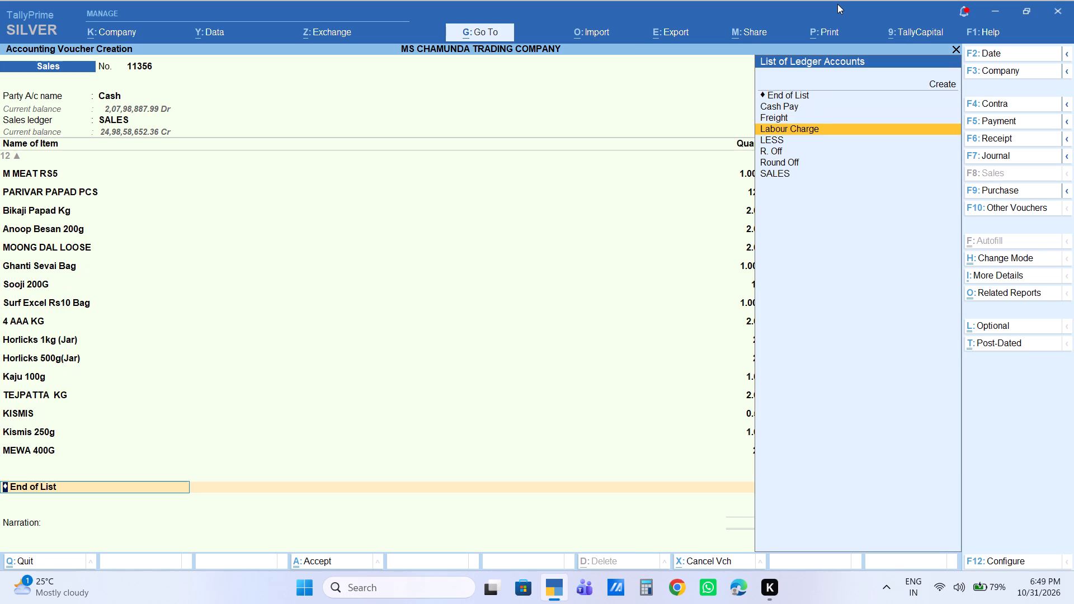
key("Return")
key("Return")
key("6")
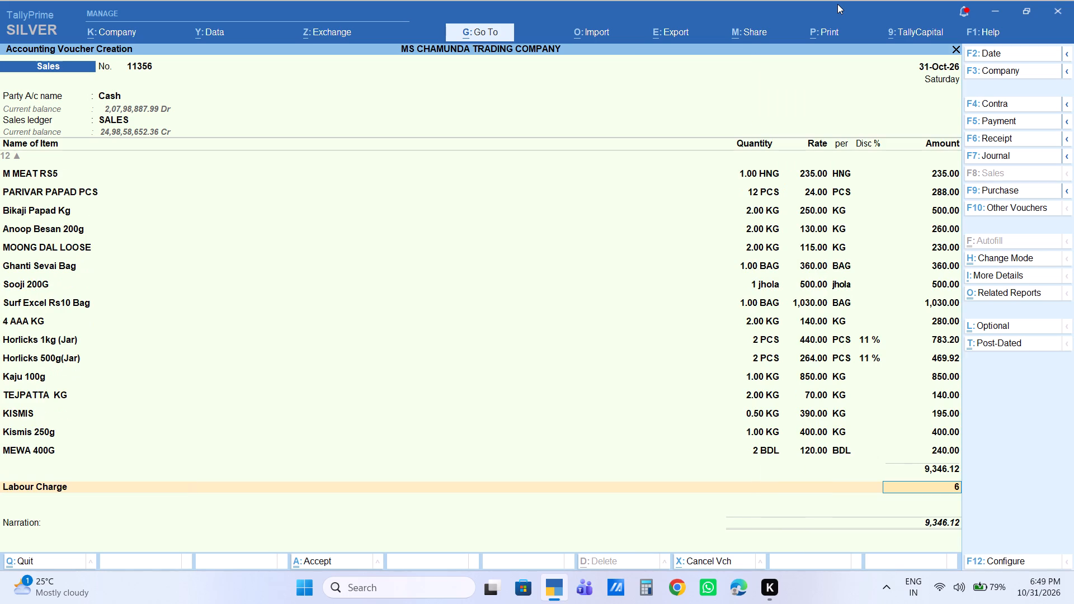
key("Return")
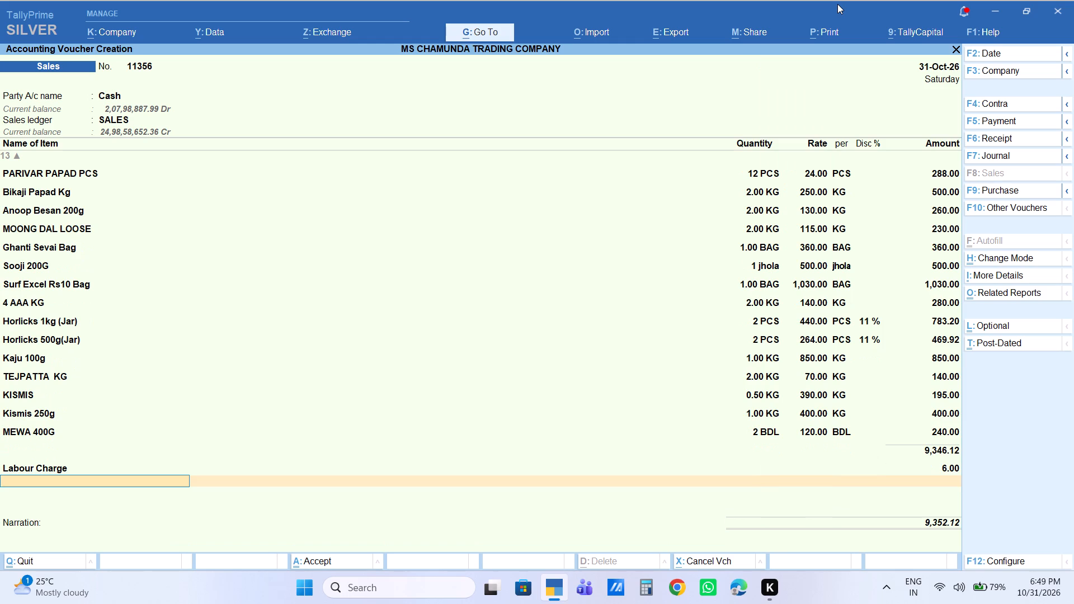
Add the R. Off ledger below the labour charge with its automatically calculated amount.
key("r")
key("Down")
key("Down")
key("Up")
key("Return")
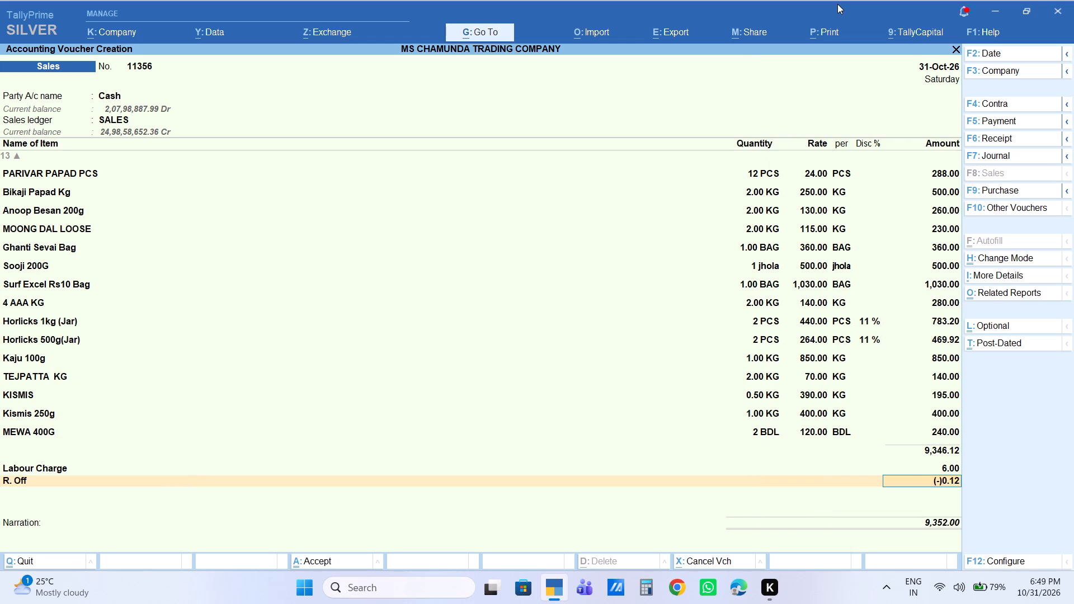
key("Return")
Finish the ledger entries, leave the narration empty and accept the sales voucher.
key("Return")
key("Return")
key("Return")
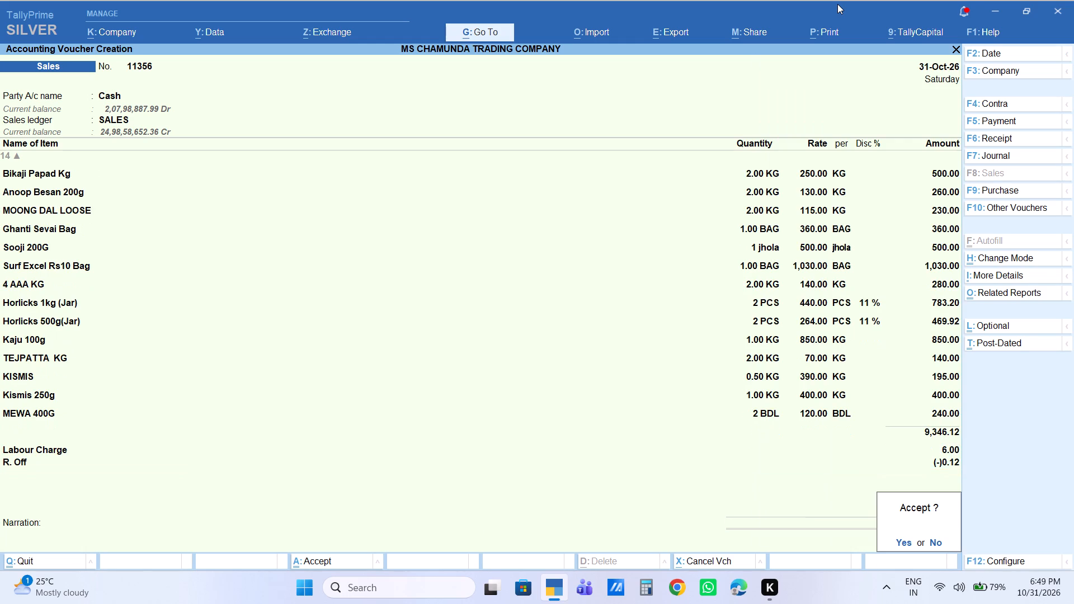
key("Return")
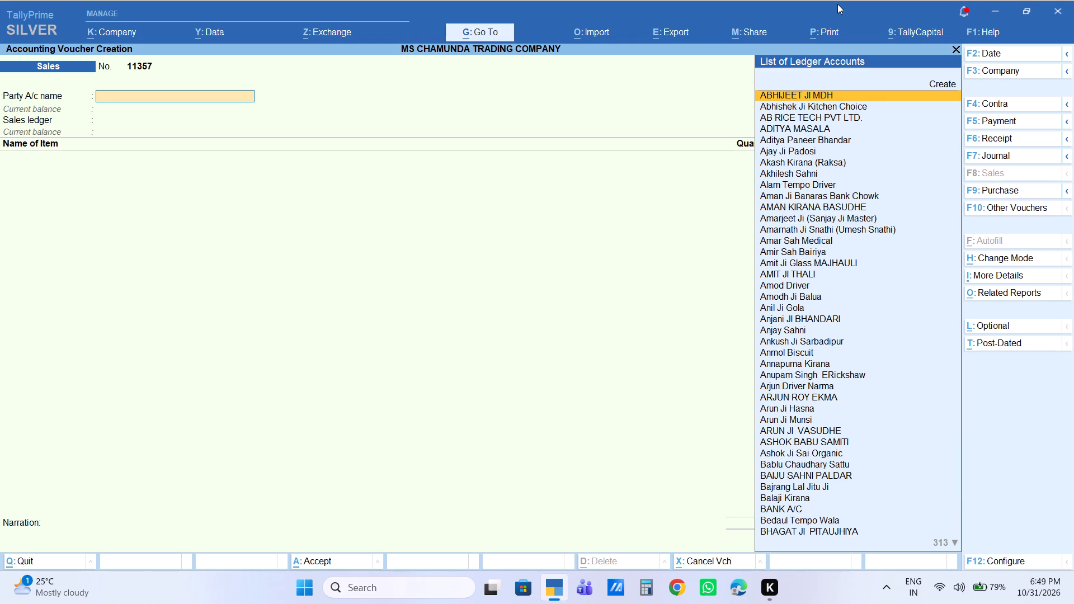
Start a new sales voucher with Cash as the party account and SALES as the sales ledger.
type("csas")
key("Return")
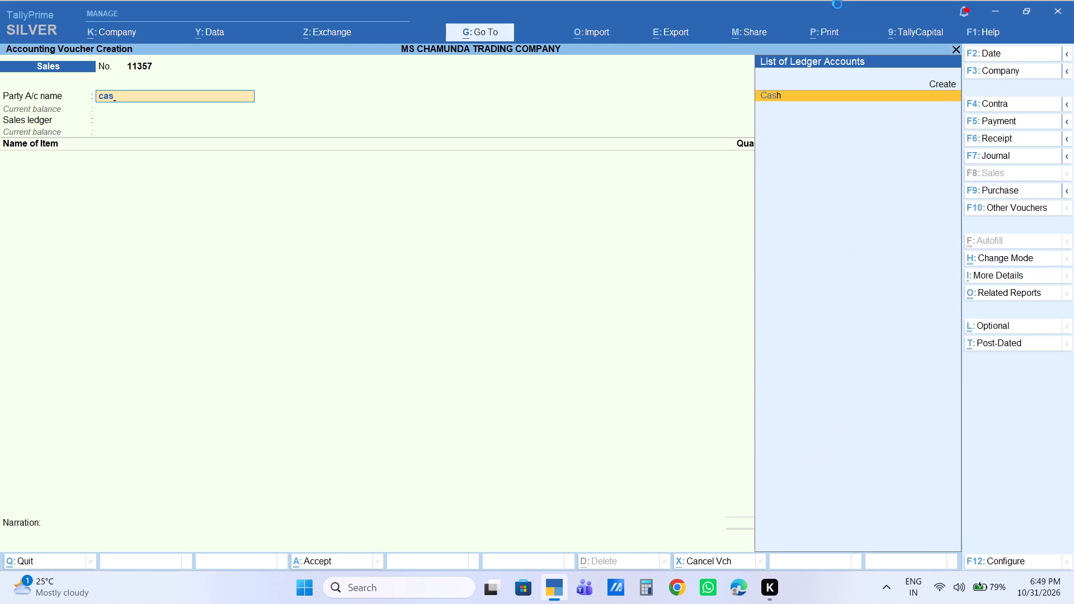
key("Return")
key("Return")
key("Return")
key("Return")
key("Return")
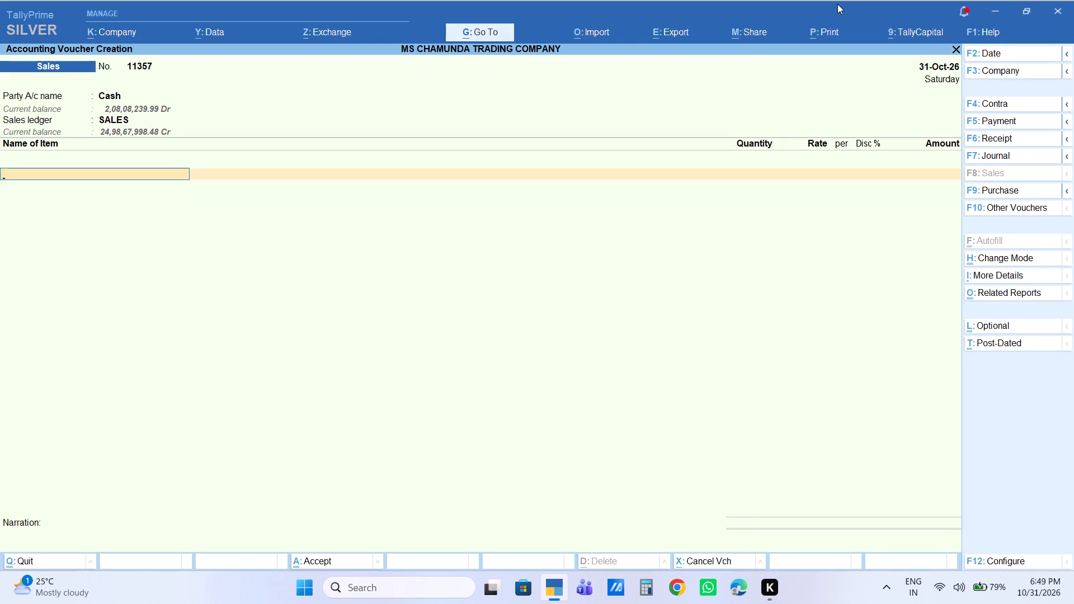
Add 1 KG of Kaju 100g as the first stock item at its default rate and amount.
type("kaju")
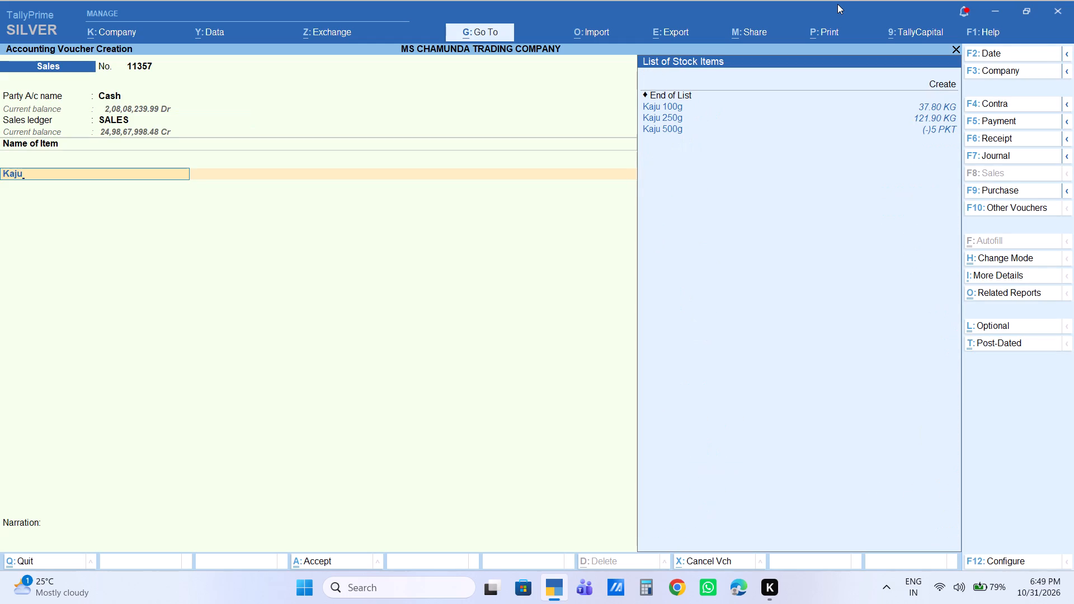
key("Down")
key("Return")
key("1")
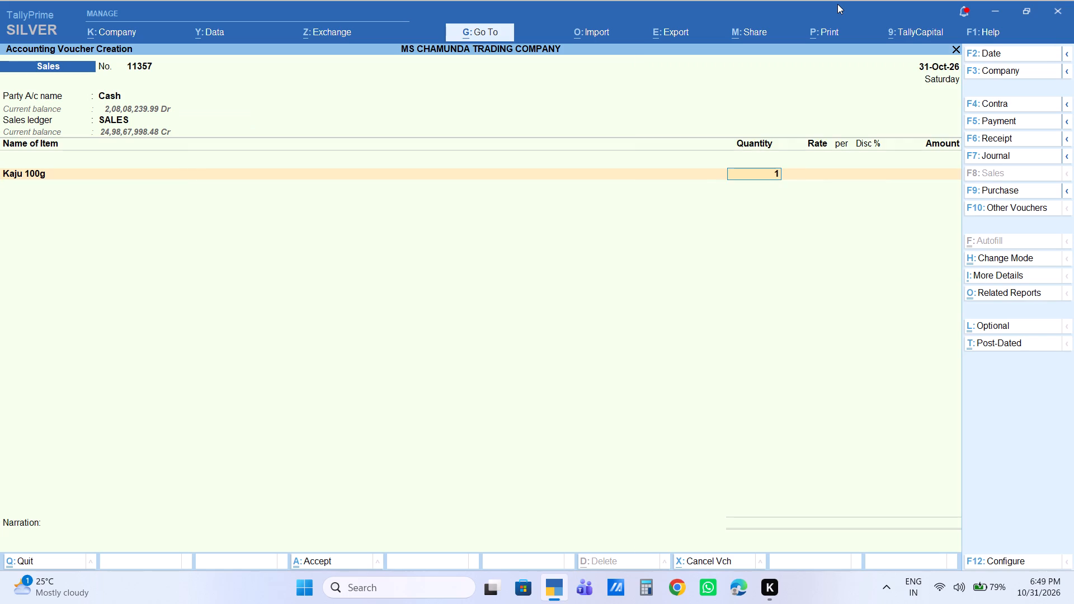
key("Return")
key("Return")
key("Return")
key("Return")
key("Return")
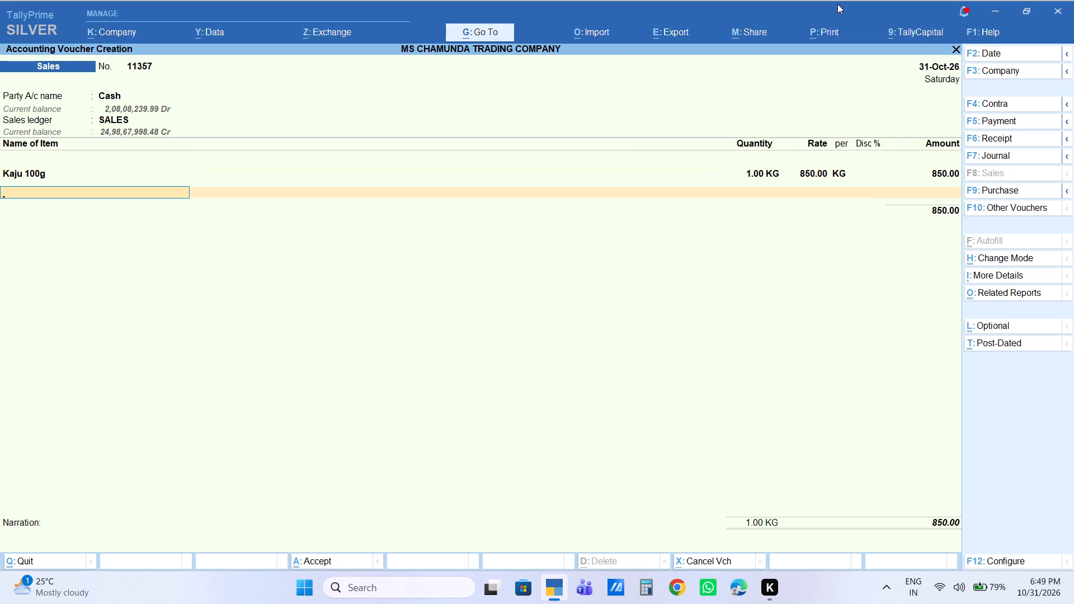
Add 6 PCS of TIL TEL 500ML PCS as the second stock item with an amount of 330.
type("til te")
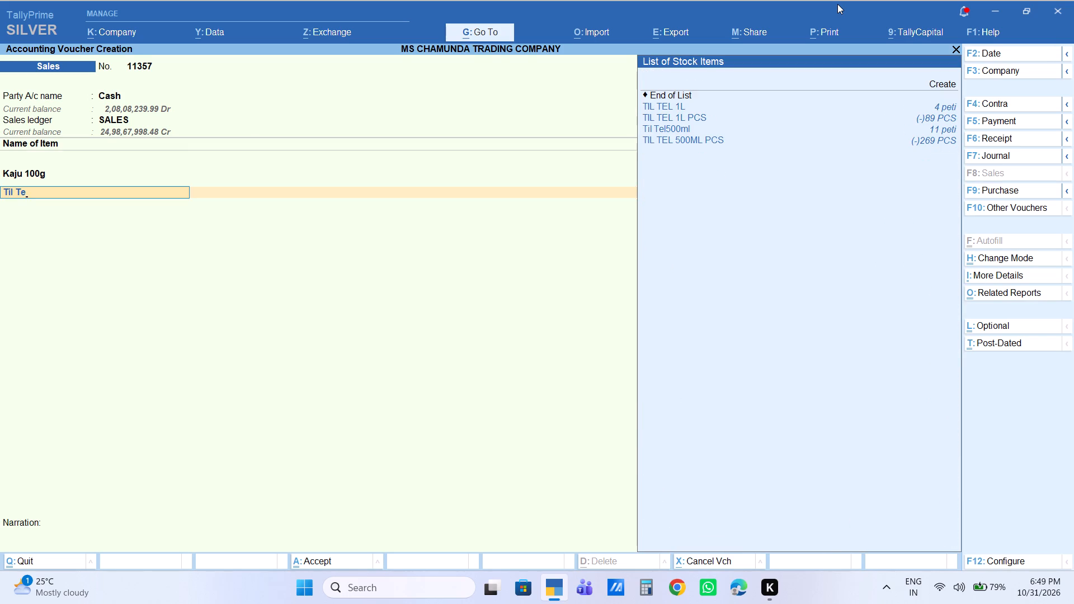
key("Down")
key("Down")
key("Down")
key("Down")
key("Up")
key("Down")
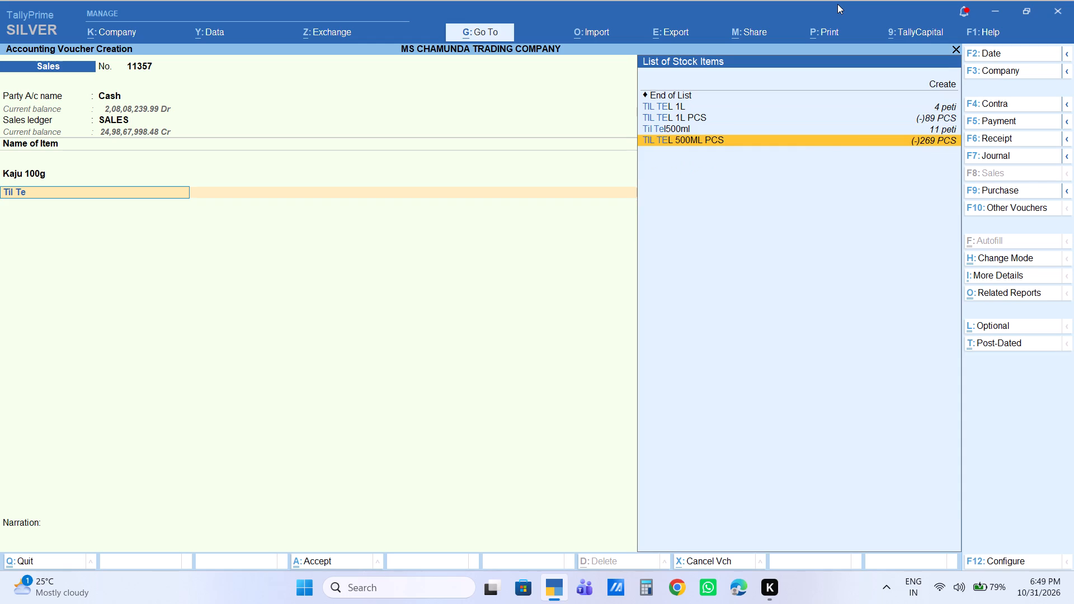
key("Return")
key("6")
key("Return")
key("Return")
key("Return")
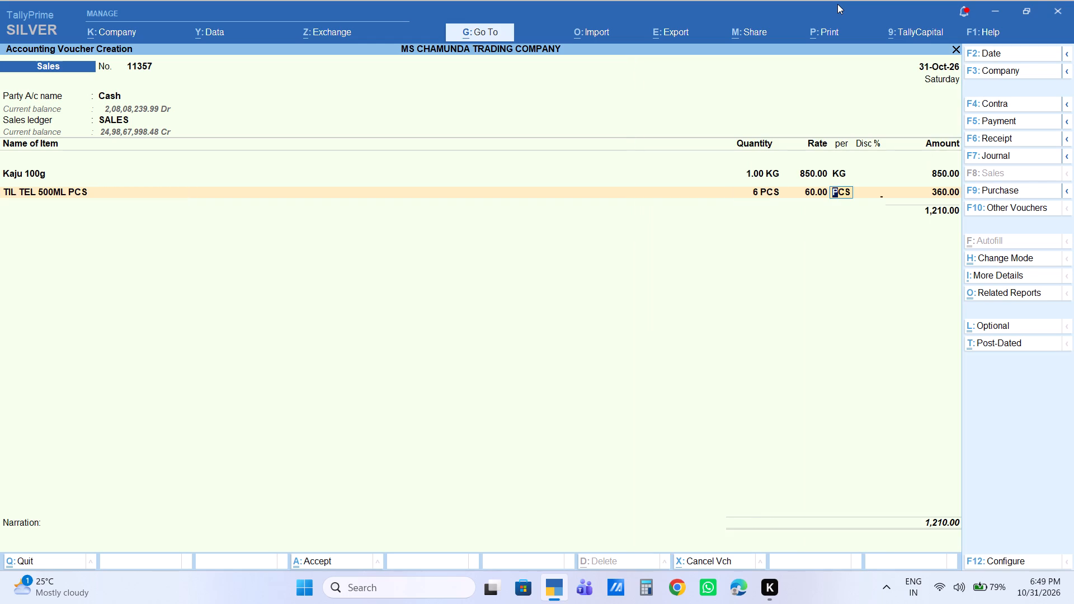
key("Return")
type("330")
key("Return")
End the item and ledger lists without extra charges and accept the sales voucher.
key("Return")
key("Return")
key("Return")
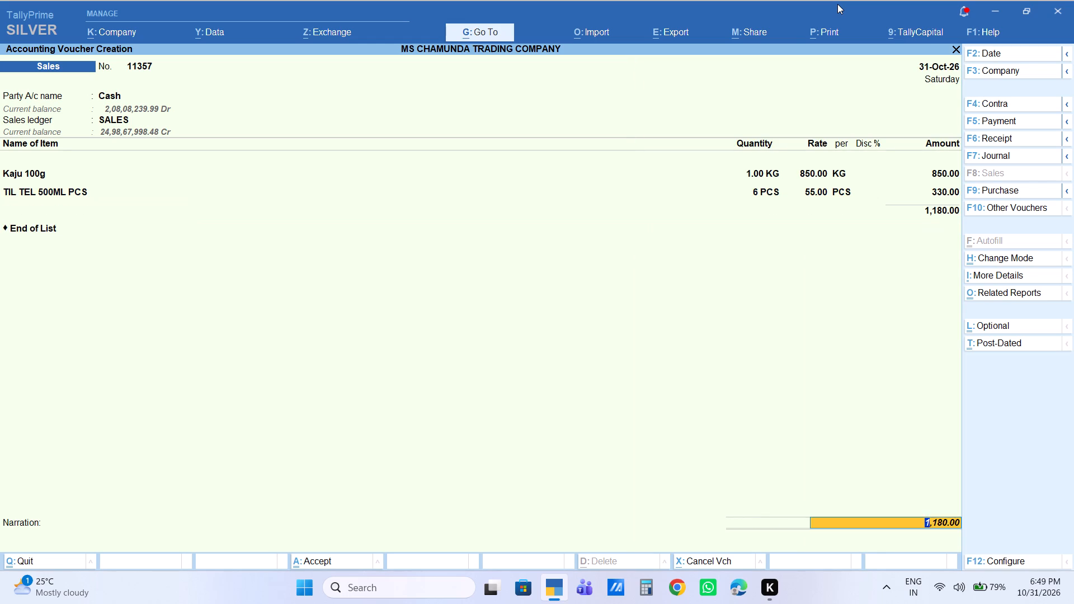
key("Return")
key("Return")
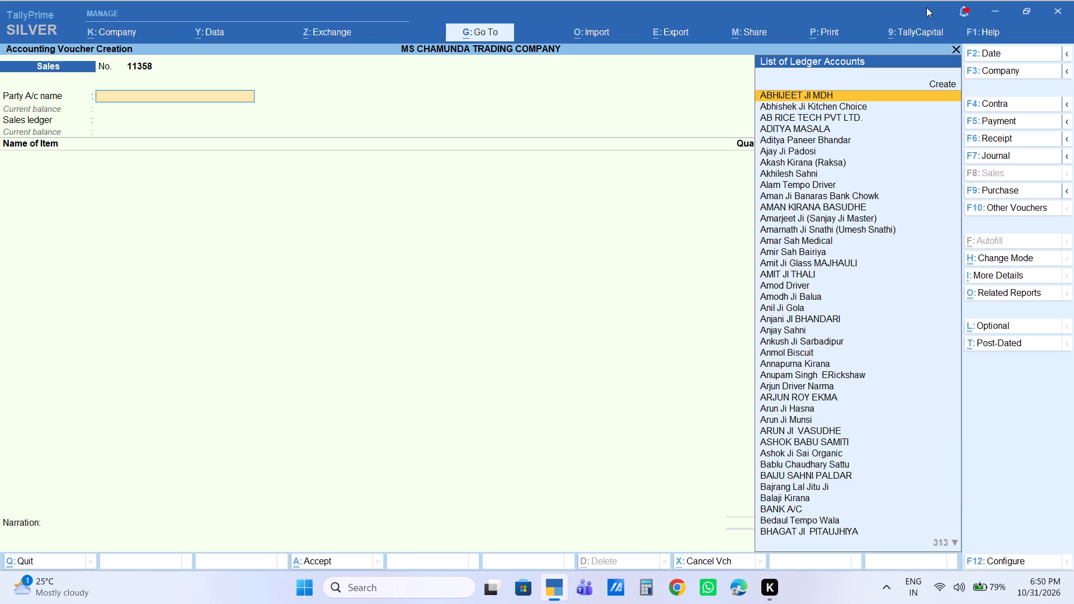
Start another sales voucher with Cash as the party account and SALES as the sales ledger.
type("ca")
key("Down")
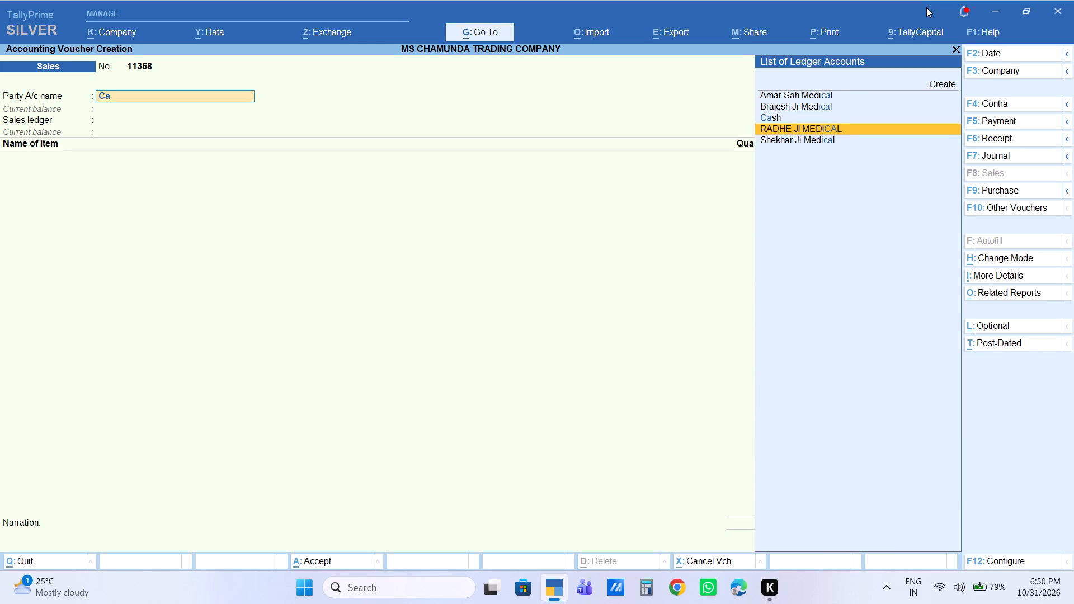
key("Up")
key("Return")
key("Return")
key("Return")
key("Return")
key("Return")
key("Return")
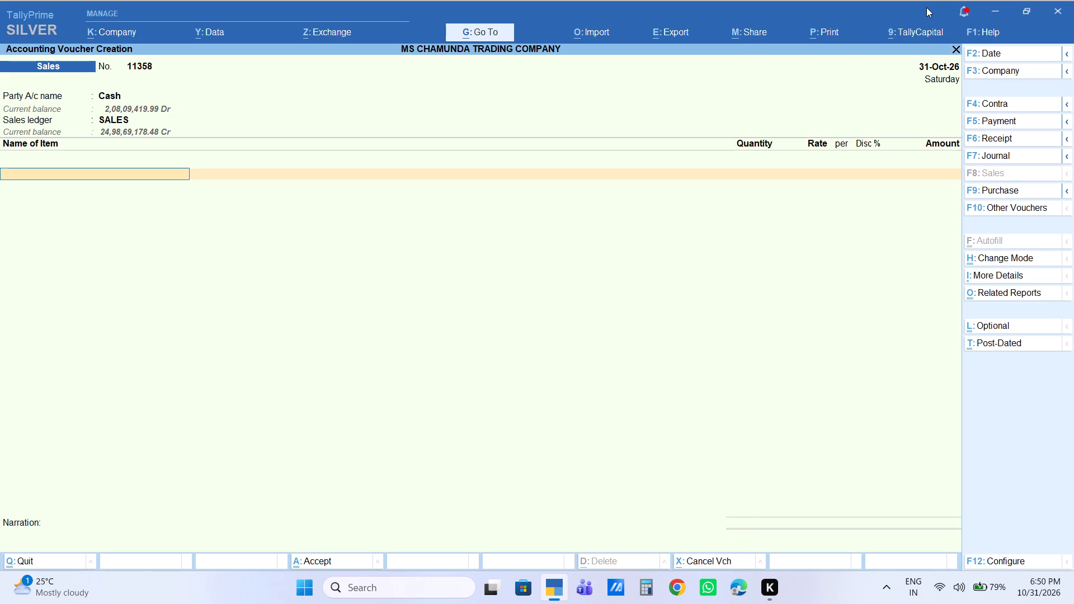
Add 6 PCS of Taja 100g Pc at its default rate and amount, and accept the voucher.
type("taja")
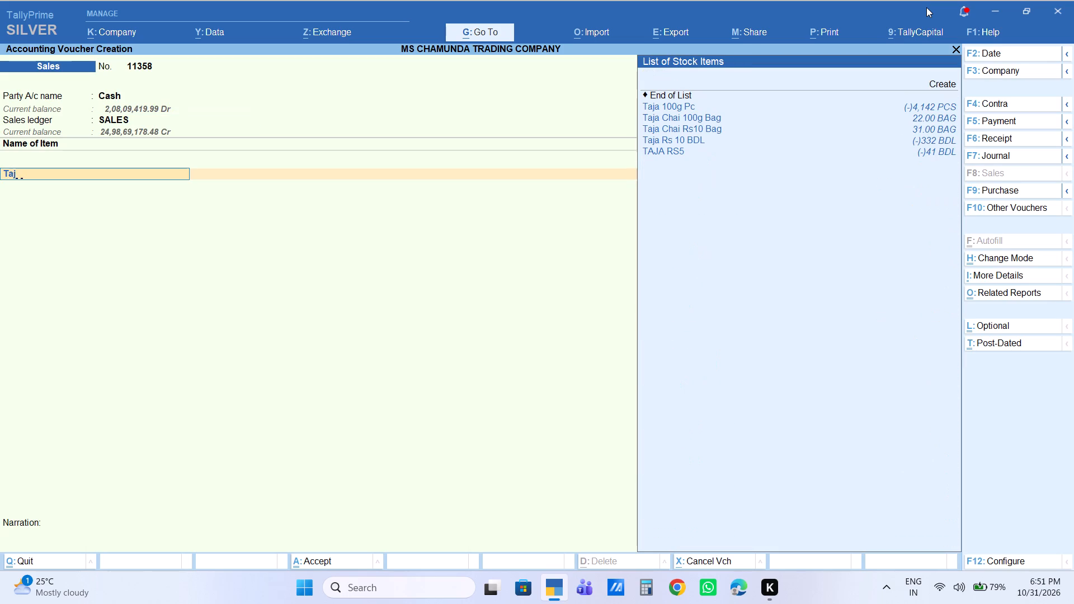
key("Down")
key("Return")
key("6")
key("Return")
key("Return")
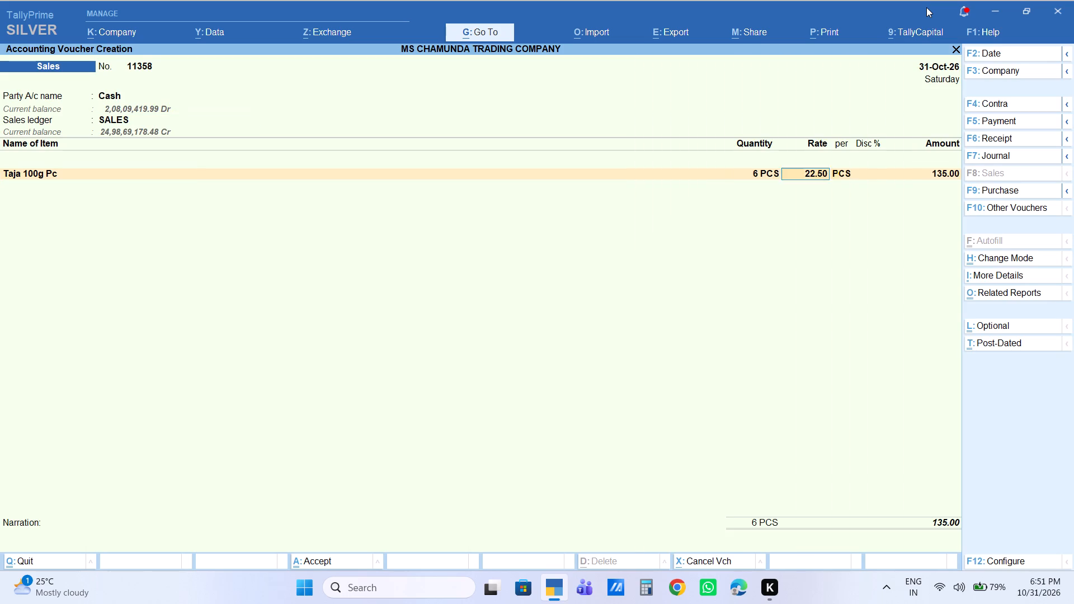
key("Return")
key("Return")
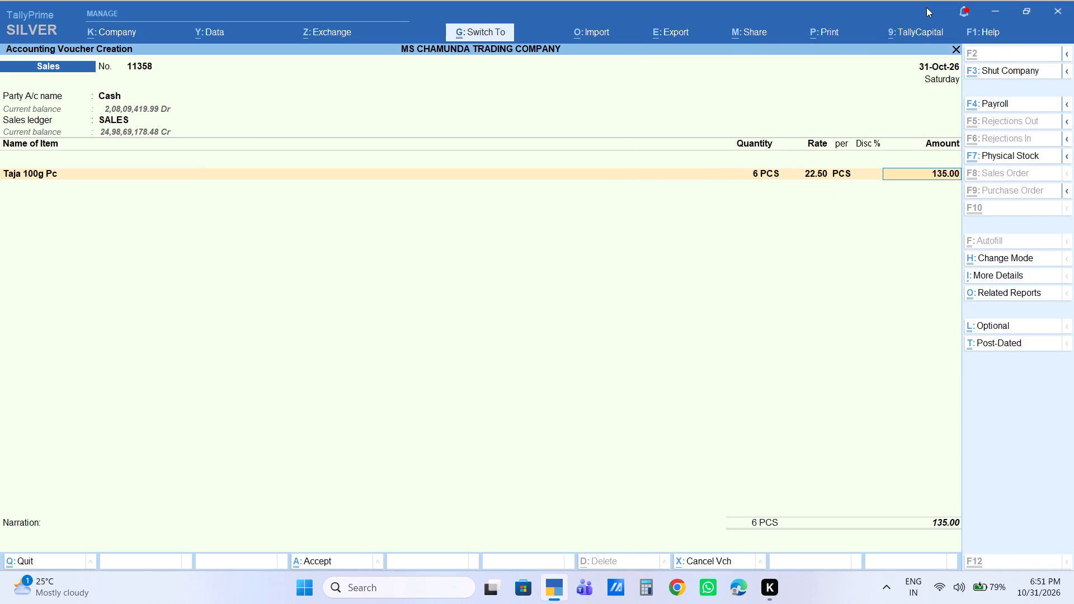
key("ctrl+a")
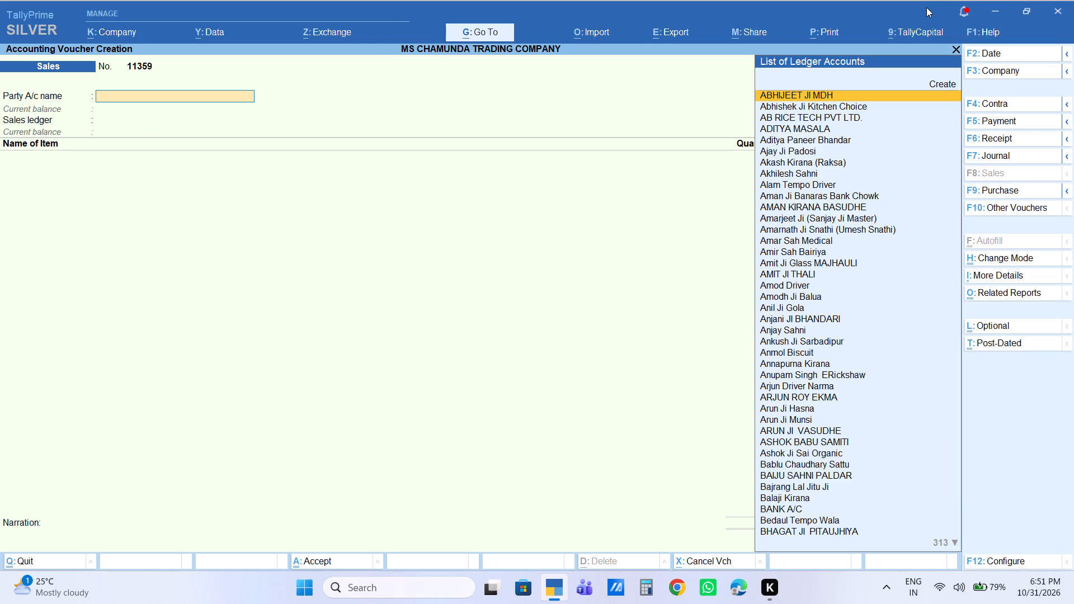
Set Munna Ji's customer account as the party, keep its default party details, and use SALES as the sales ledger.
type("munna")
key("Down")
key("Return")
key("Return")
key("Return")
key("Return")
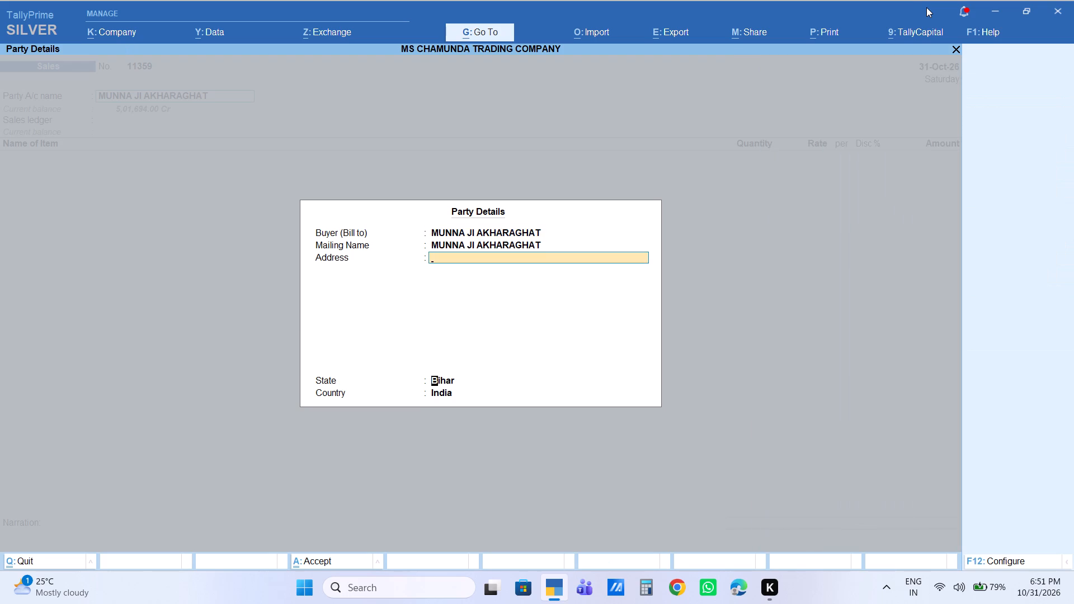
key("Return")
key("Return")
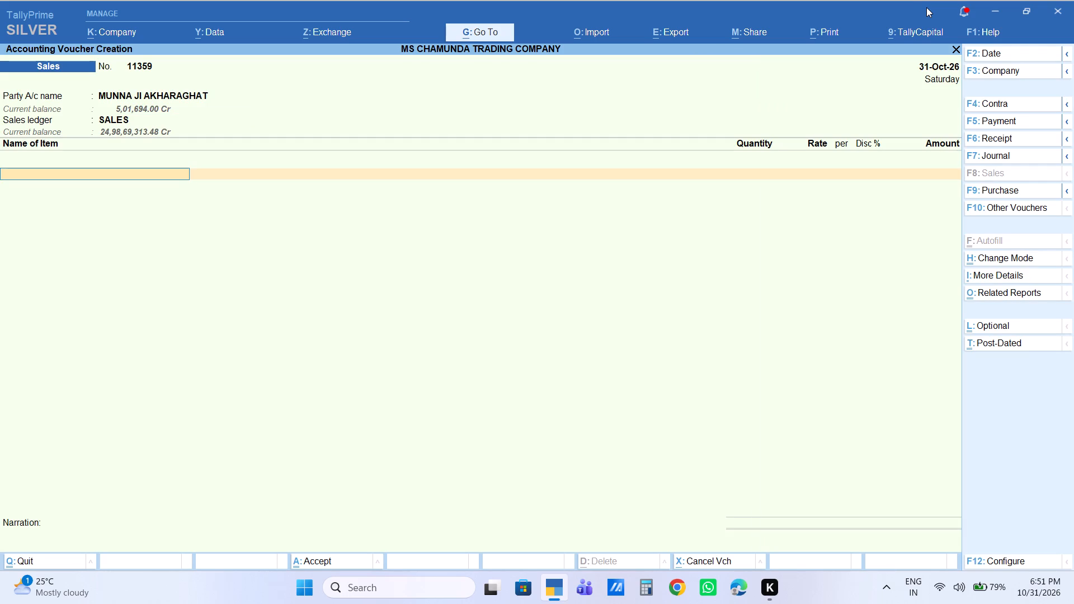
Add 5 peti of FORTUNE 1L PETI at its default rate and amount, and end the item list.
type("fort")
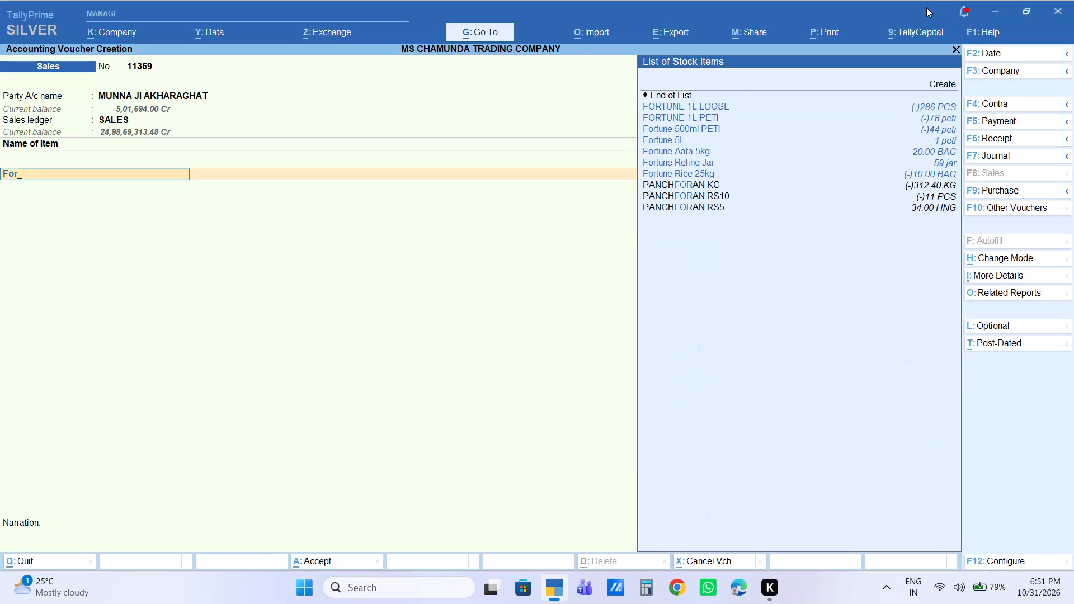
key("Down")
key("Down")
key("Down")
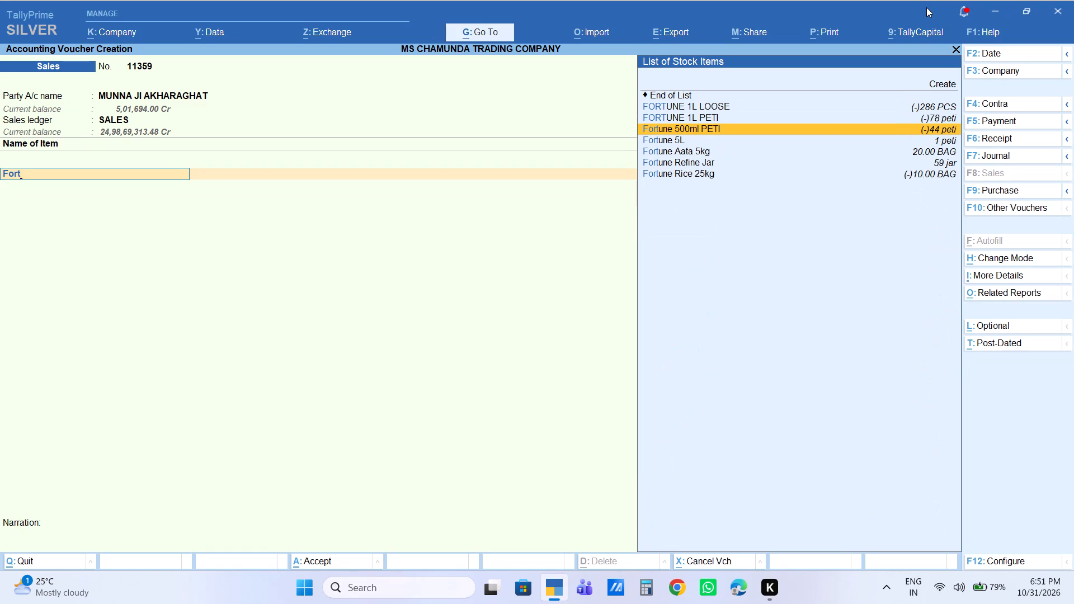
key("Up")
key("Return")
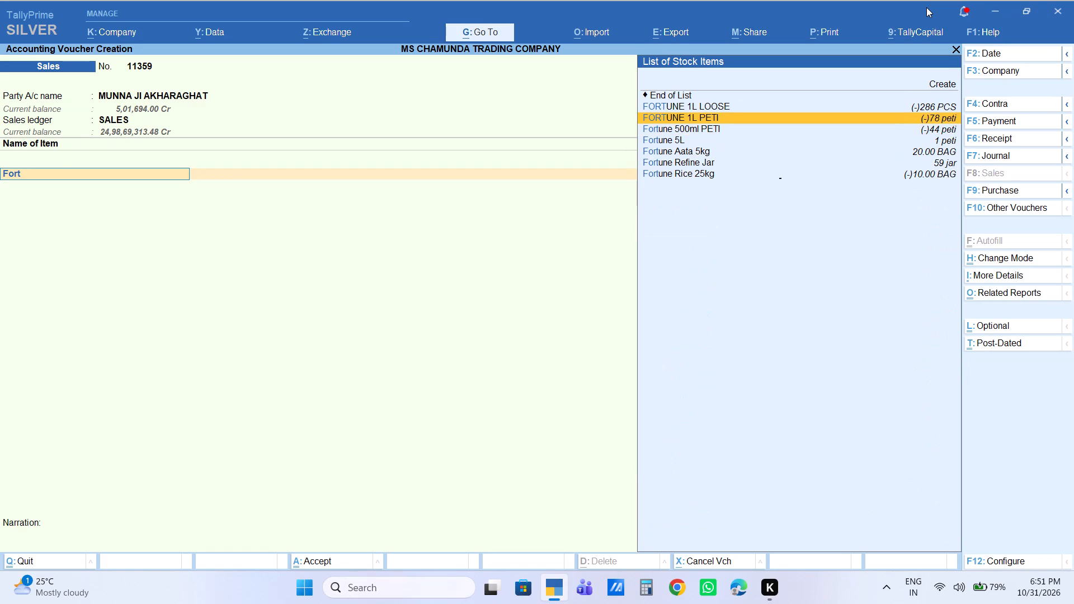
key("5")
key("Return")
key("Return")
key("Return")
key("Return")
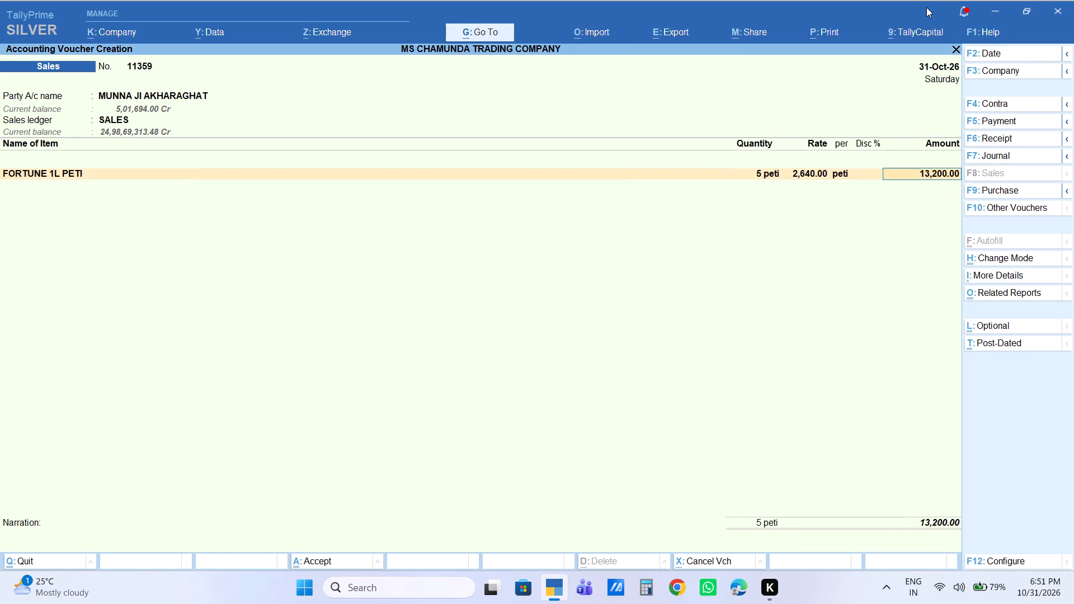
key("Return")
key("Return")
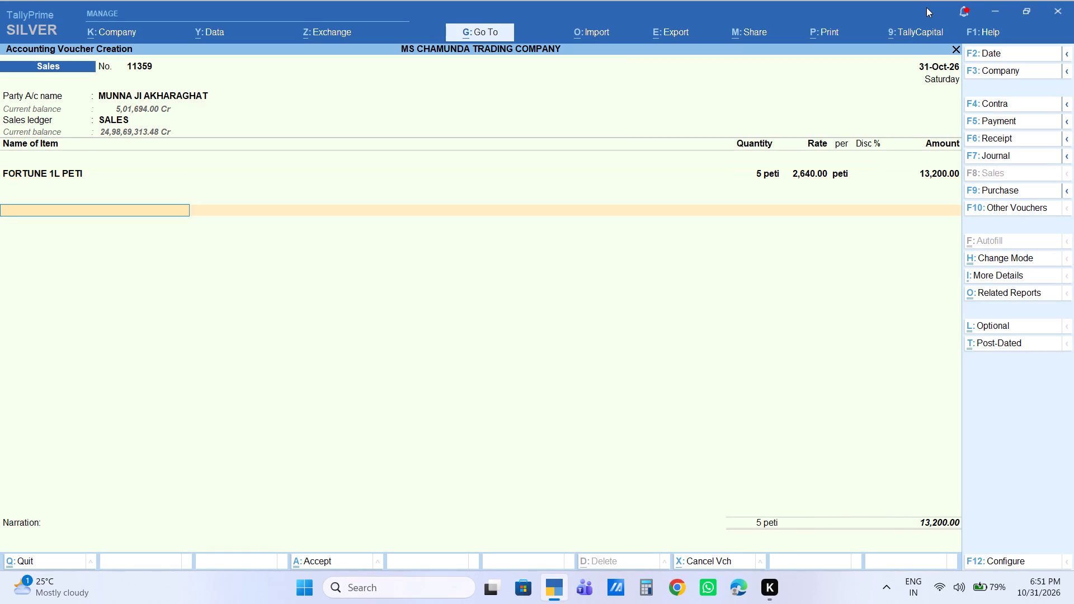
Add the Labour Charge ledger below the stock item with an amount of 10.
type("la")
key("Return")
key("Return")
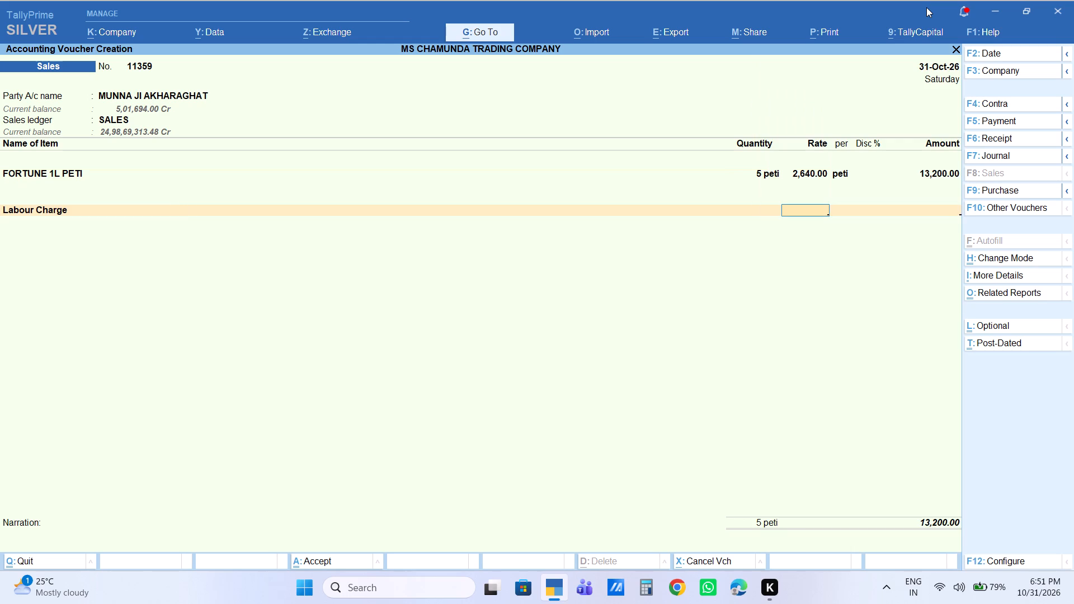
type("10")
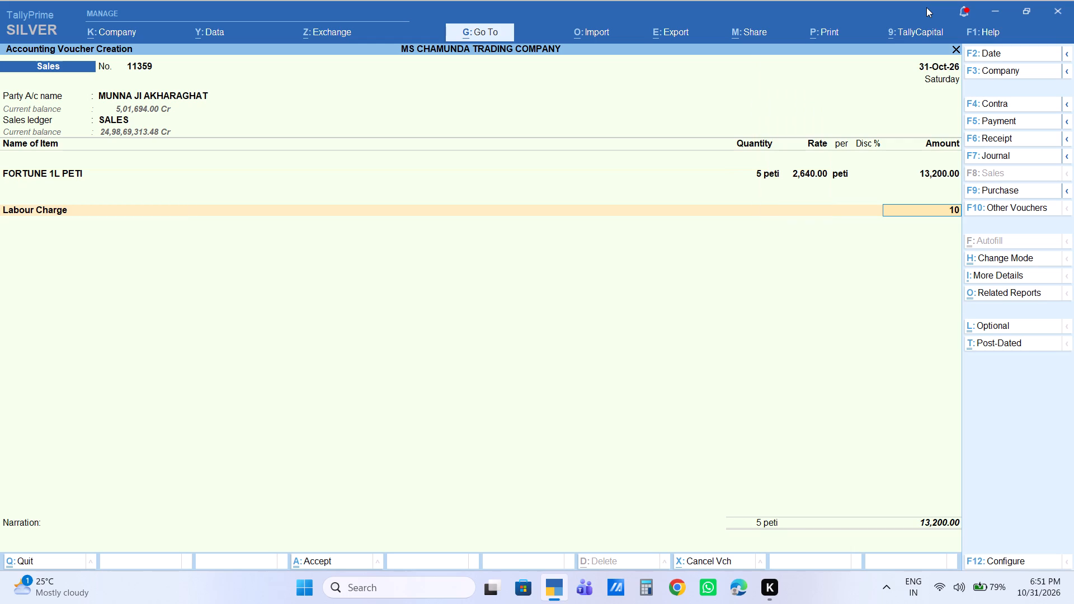
key("Return")
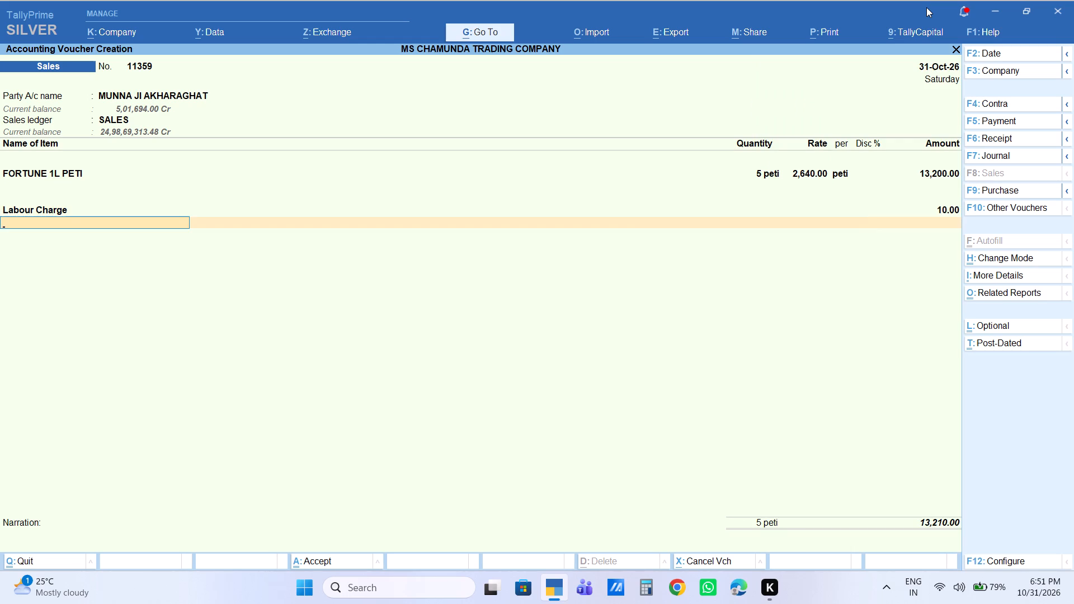
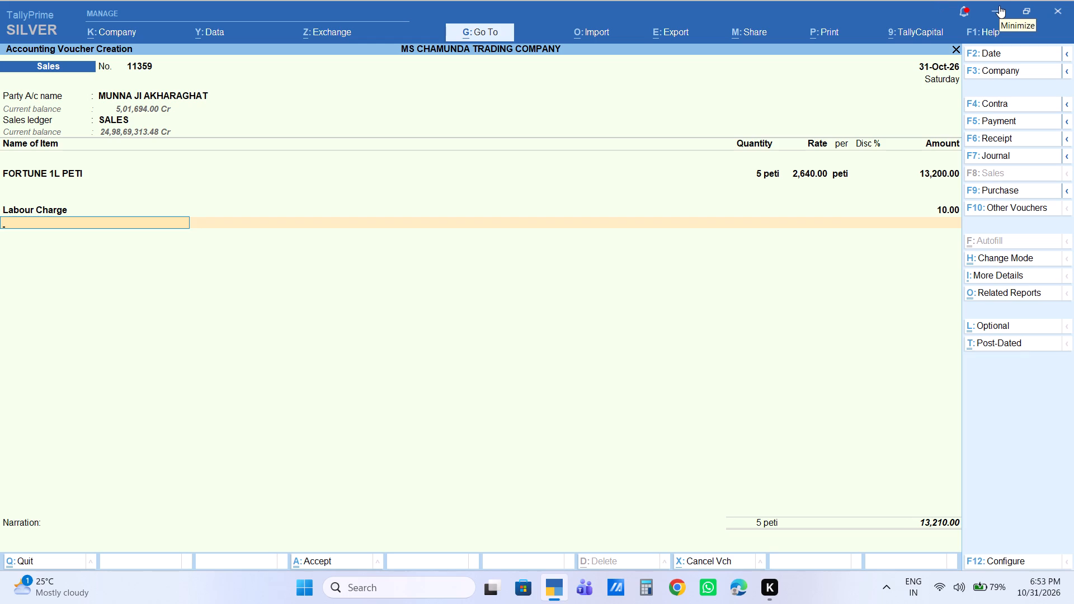
End the additional ledger list after Labour Charge and proceed to the voucher total.
key("Return")
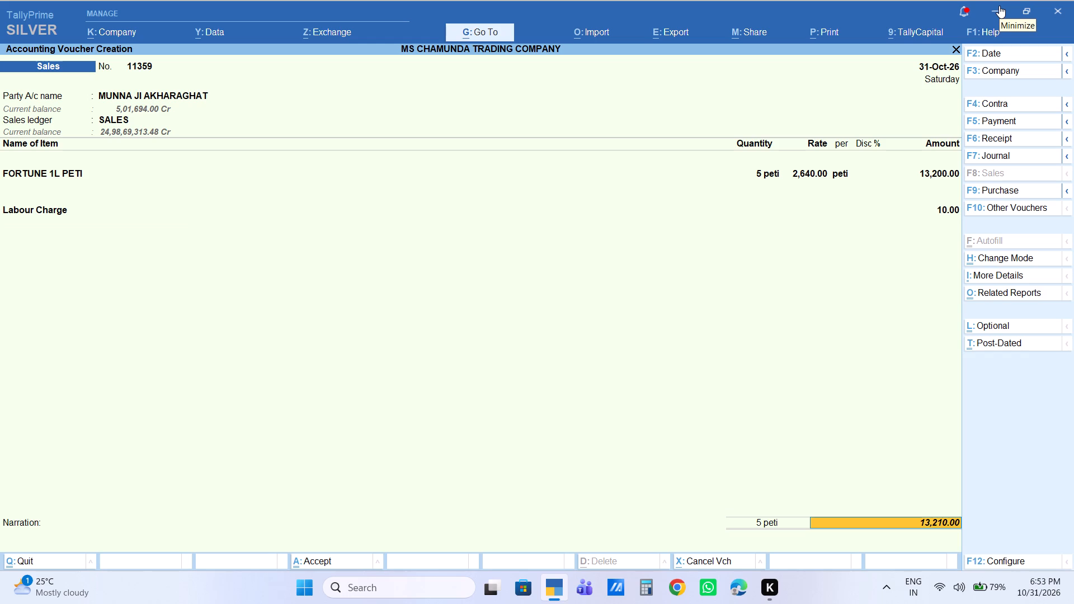
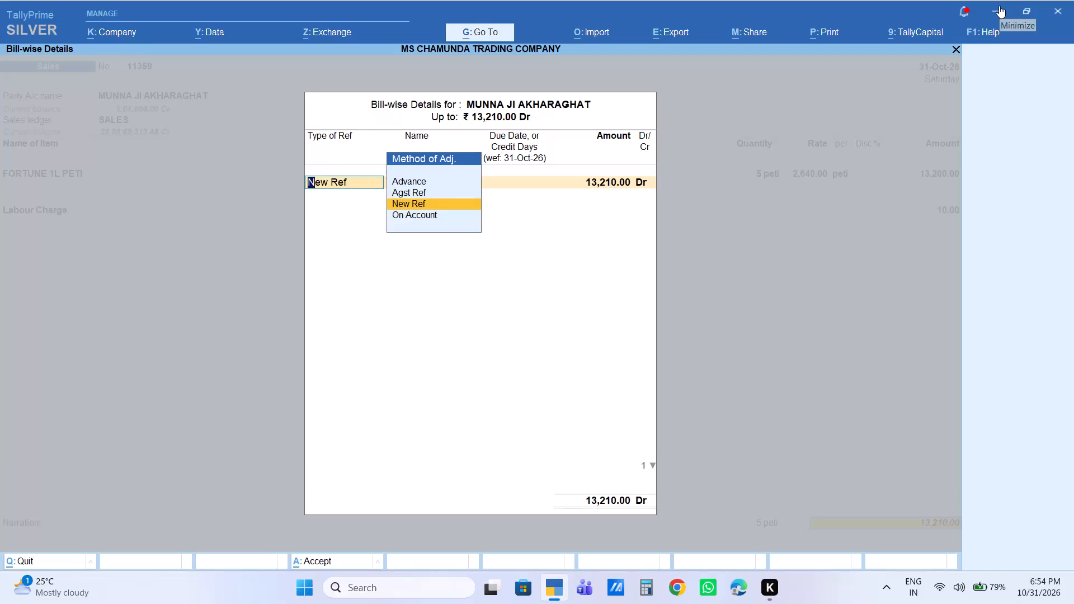
Allocate the party's full 13,210.00 Dr to New Ref 11359 and leave the narration blank, proceeding to voucher acceptance.
key("Return")
key("Return")
key("Return")
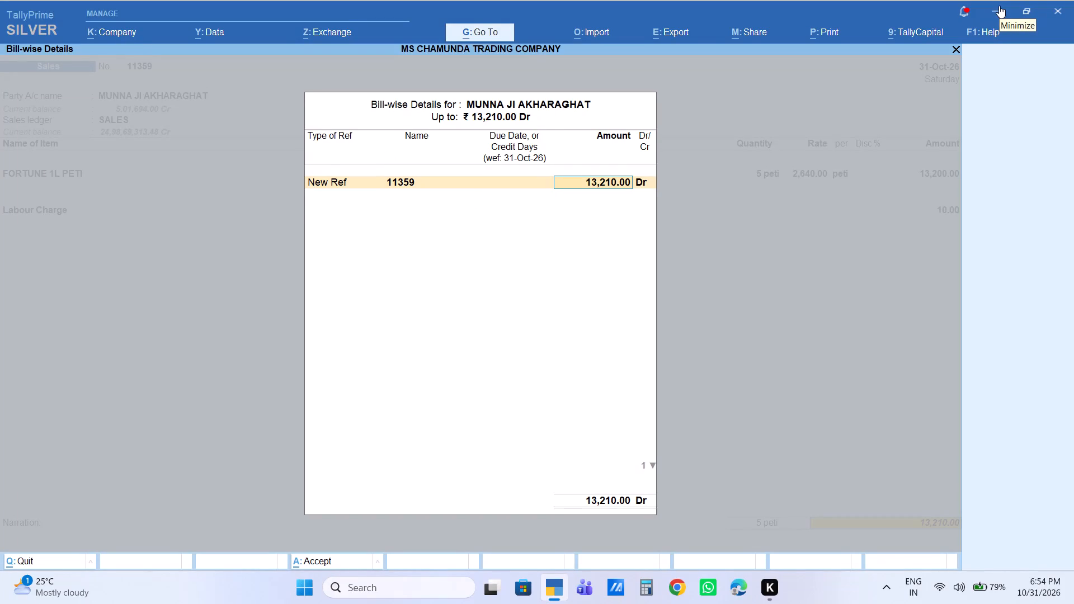
key("Return")
key("Return")
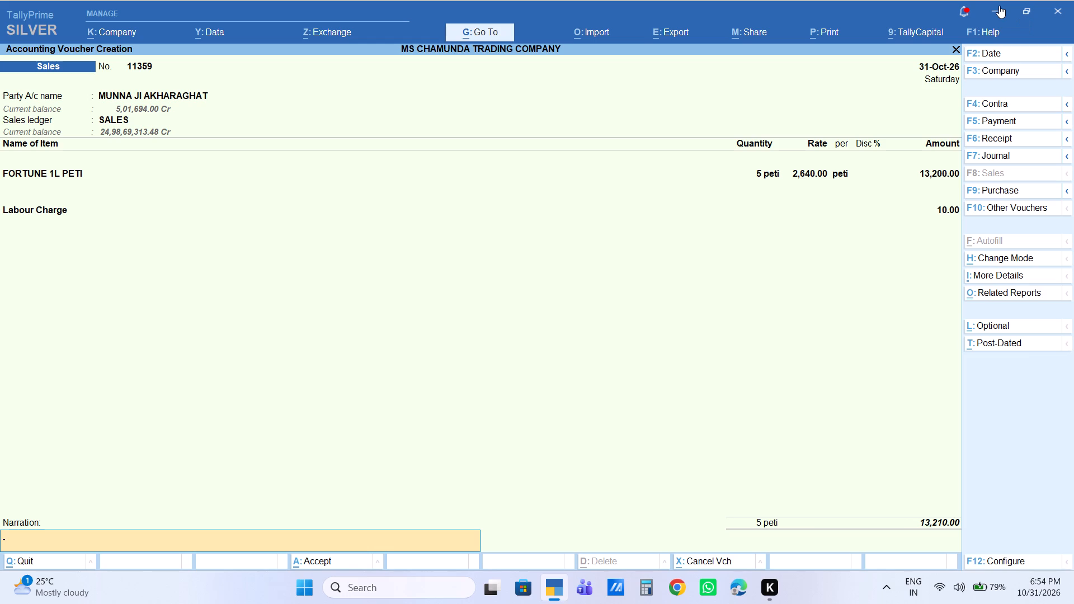
key("Return")
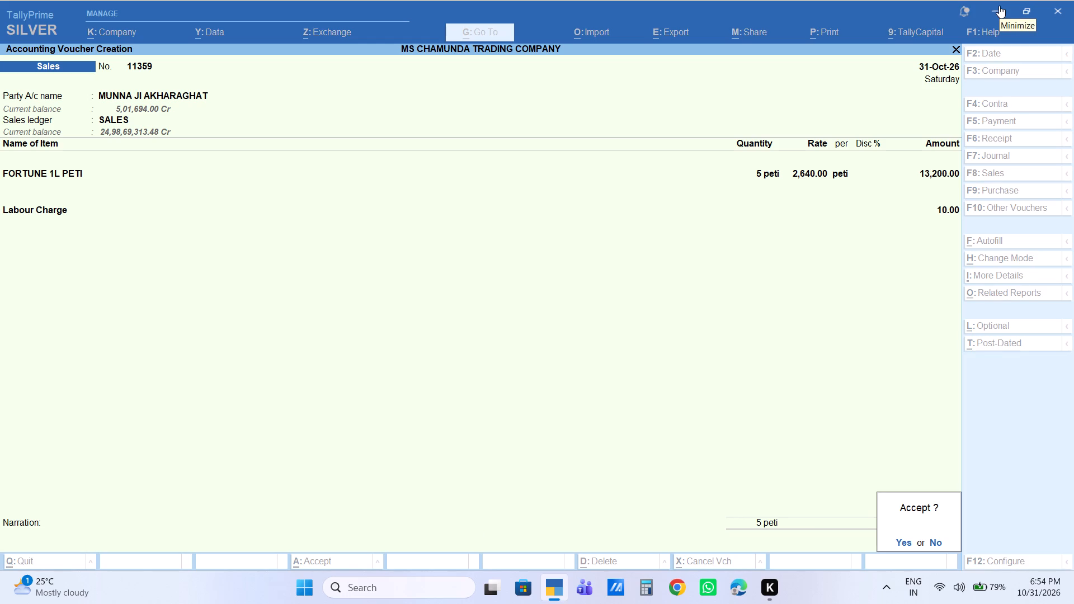
Go back from voucher acceptance through the entries and recheck them up to the Labour Charge amount.
key("BackSpace")
key("BackSpace")
key("BackSpace")
key("BackSpace")
key("BackSpace")
key("BackSpace")
key("BackSpace")
key("BackSpace")
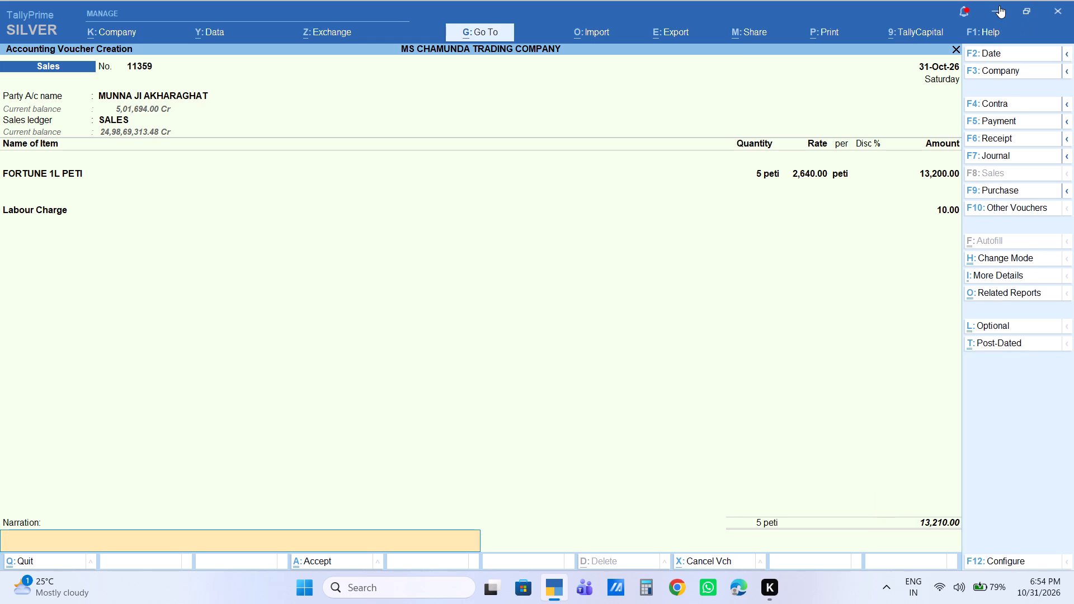
key("Return")
key("Return")
key("Return")
key("Return")
key("Return")
key("Return")
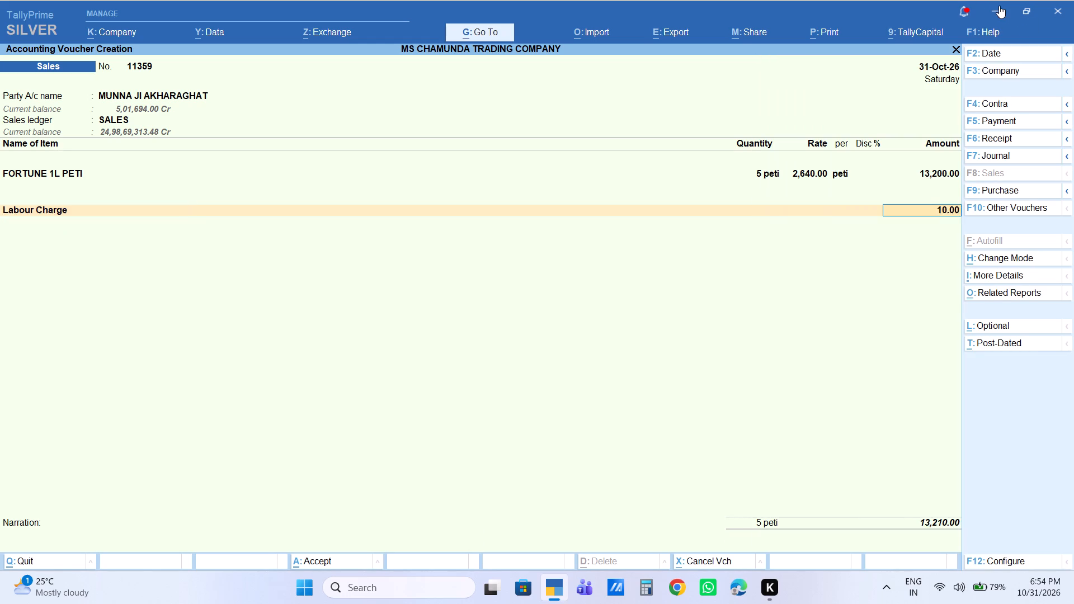
Keep the Labour Charge and the New Ref 11359 allocation of 13,210.00 Dr, and save the sales voucher.
key("Return")
key("Return")
key("Return")
key("Return")
key("Return")
key("Return")
key("Return")
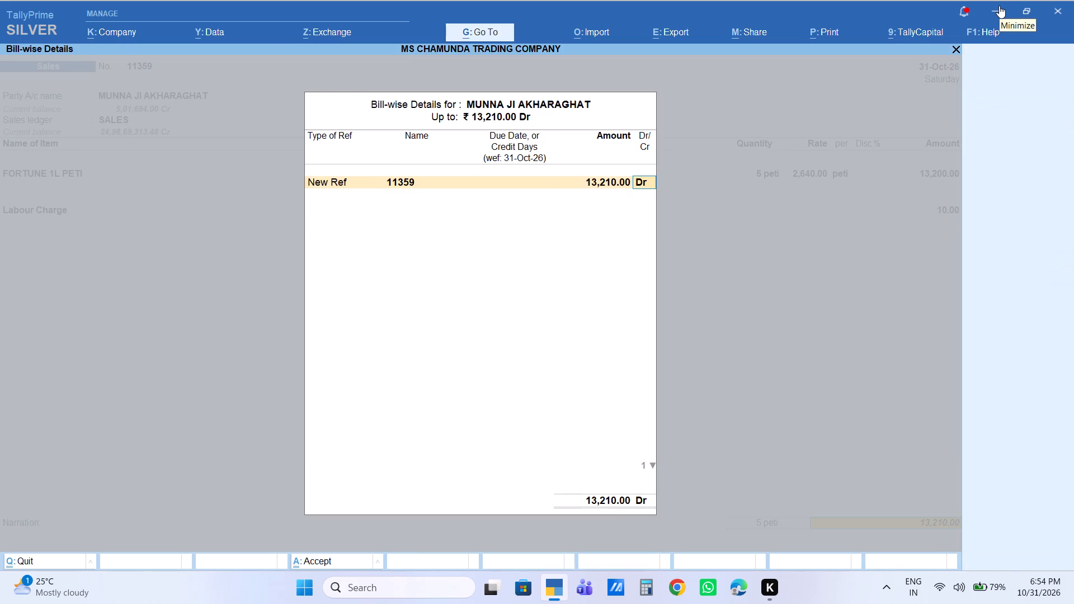
key("Return")
key("Return")
key("Return")
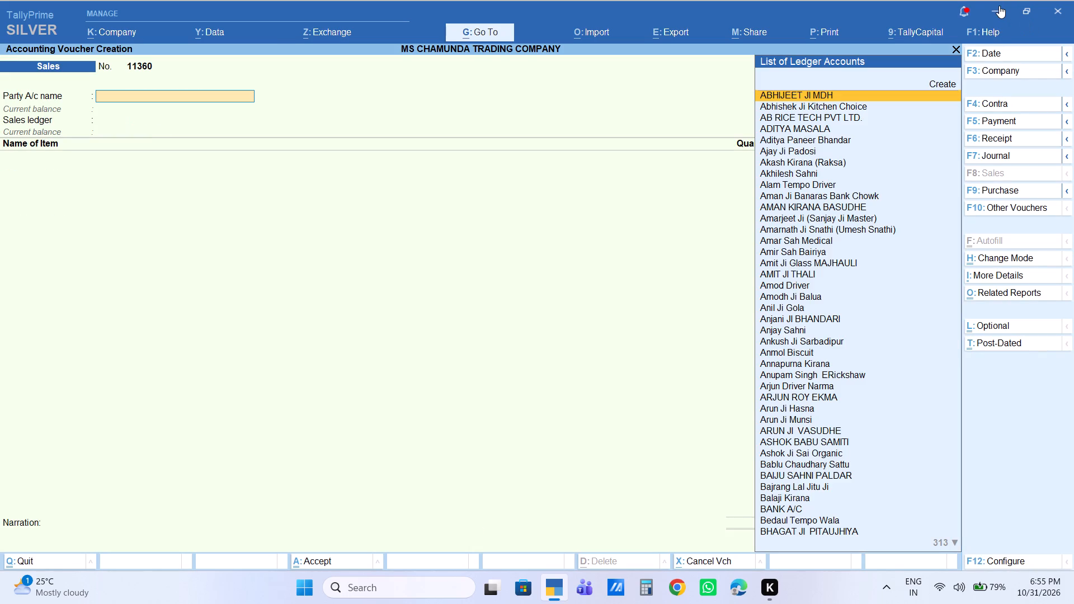